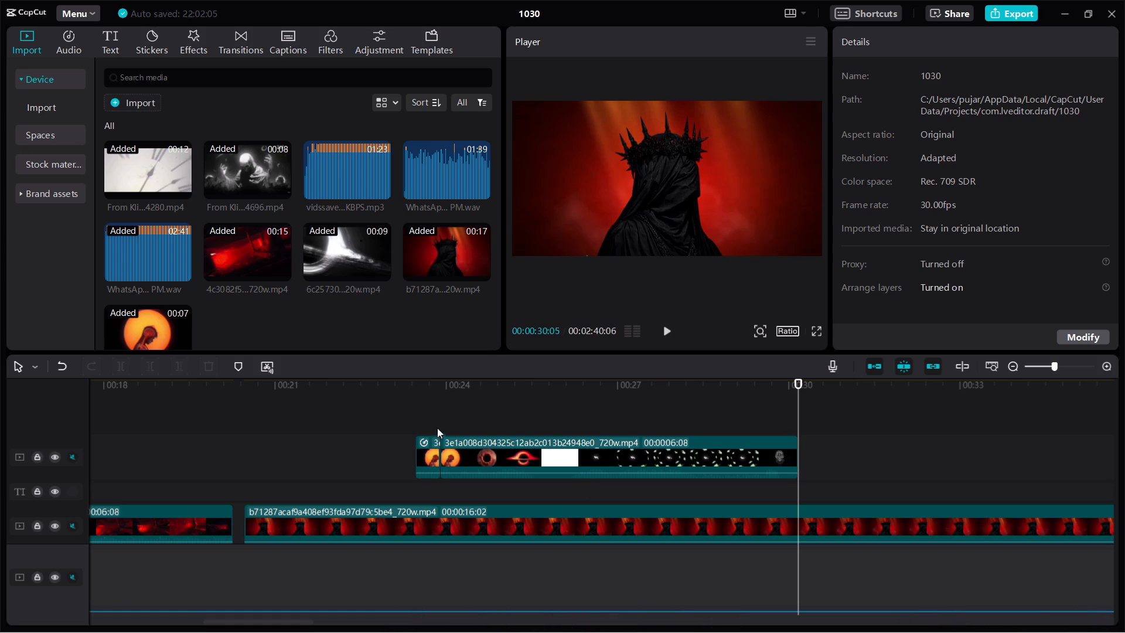
Scrub and play back the existing edit, concentrating on the 3e1a008 clip section between about 00:23 and 00:30.
{"action": "left_click_drag", "start_coordinate": [441, 397], "coordinate": [0, 413]}
{"action": "left_click_drag", "start_coordinate": [266, 405], "coordinate": [66, 403]}
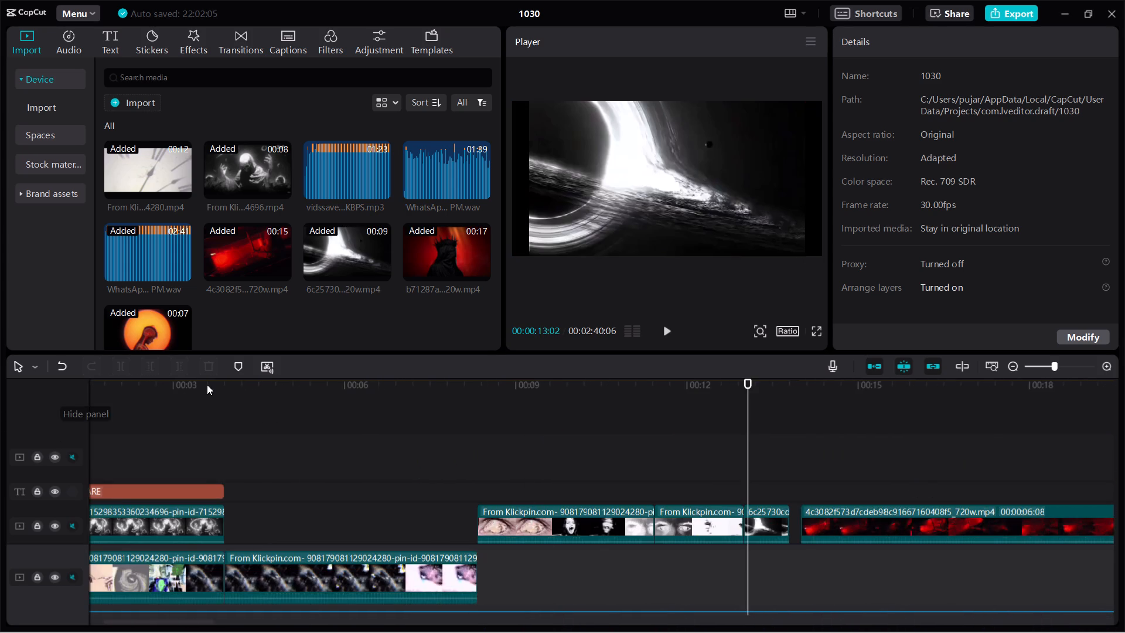
{"action": "left_click_drag", "start_coordinate": [207, 384], "coordinate": [360, 400]}
{"action": "left_click", "coordinate": [1015, 359]}
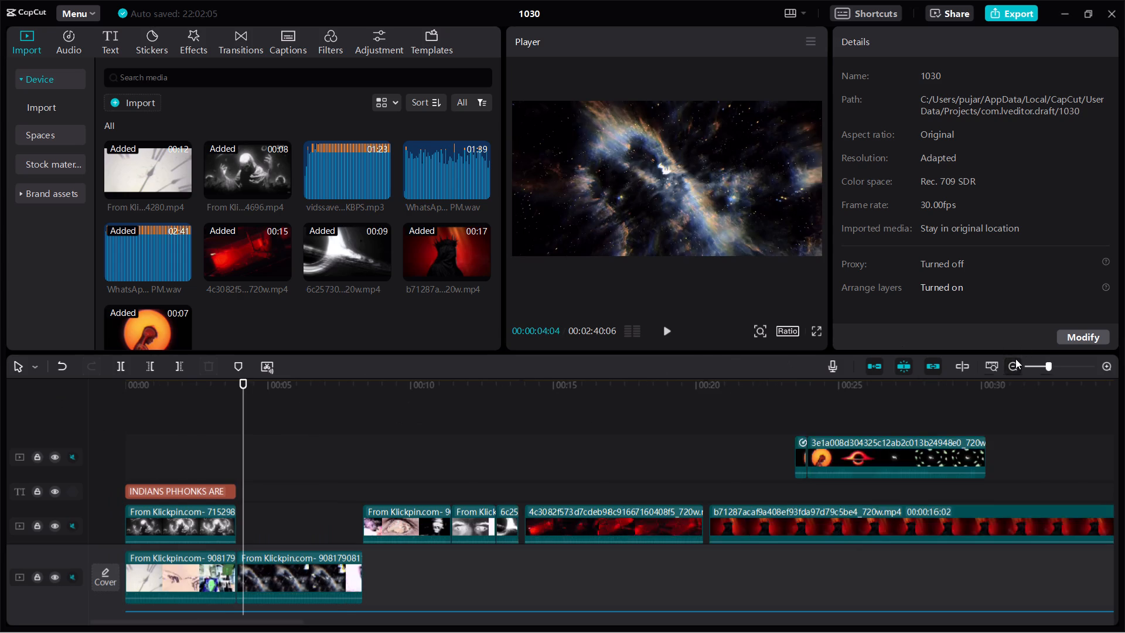
{"action": "left_click", "coordinate": [1015, 359]}
{"action": "left_click", "coordinate": [455, 390]}
{"action": "key", "text": "space"}
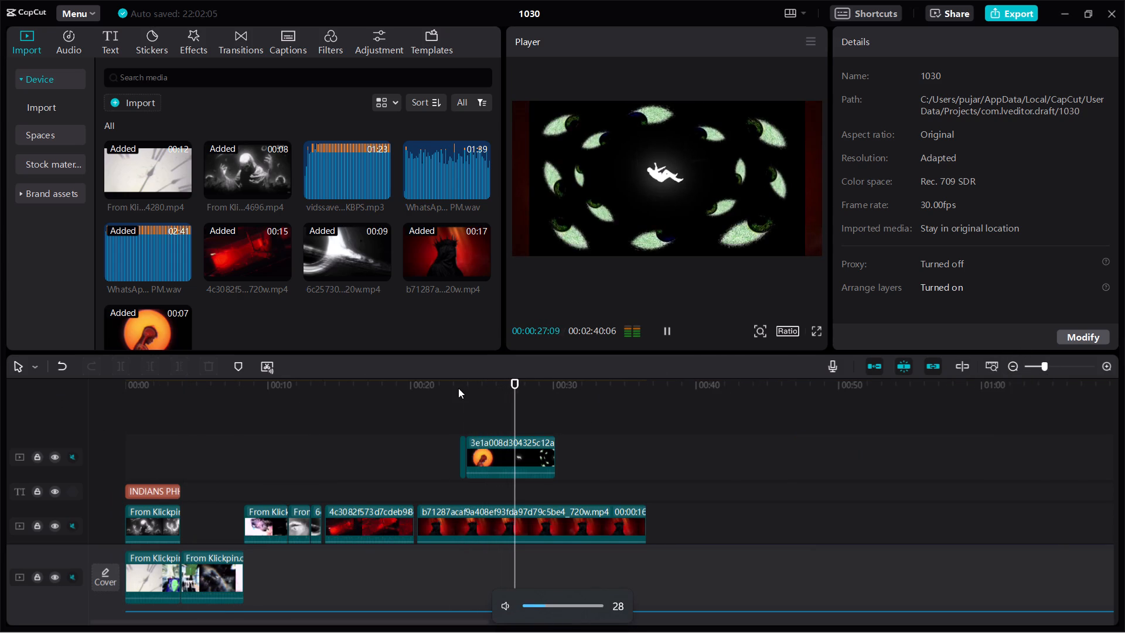
{"action": "key", "text": "space"}
{"action": "left_click", "coordinate": [489, 384]}
{"action": "key", "text": "space"}
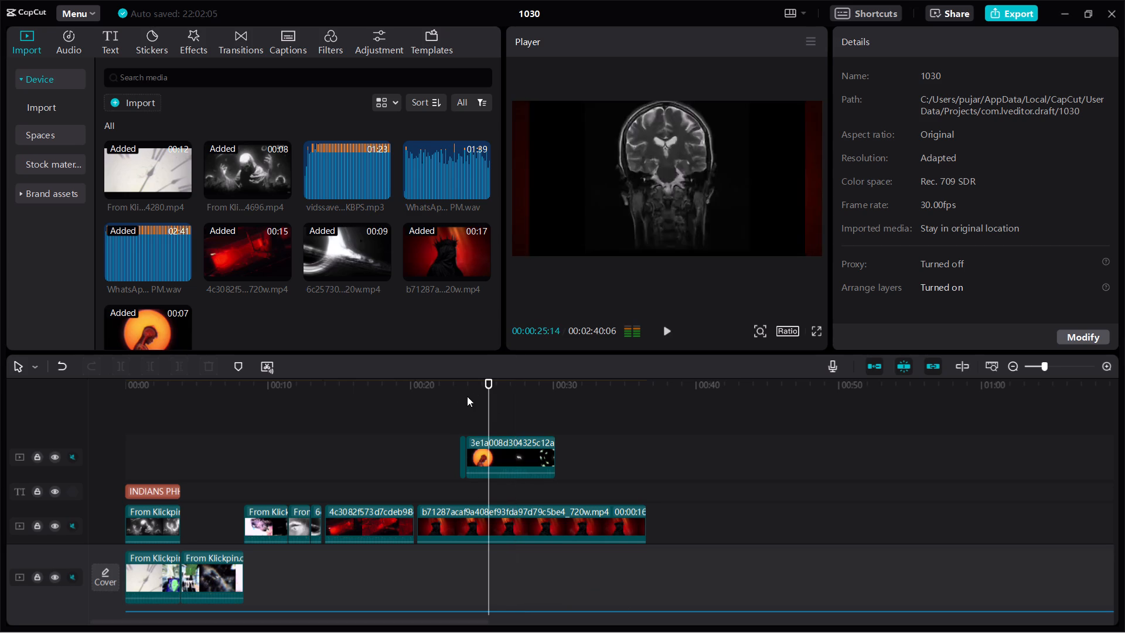
{"action": "left_click", "coordinate": [467, 397]}
{"action": "key", "text": "space"}
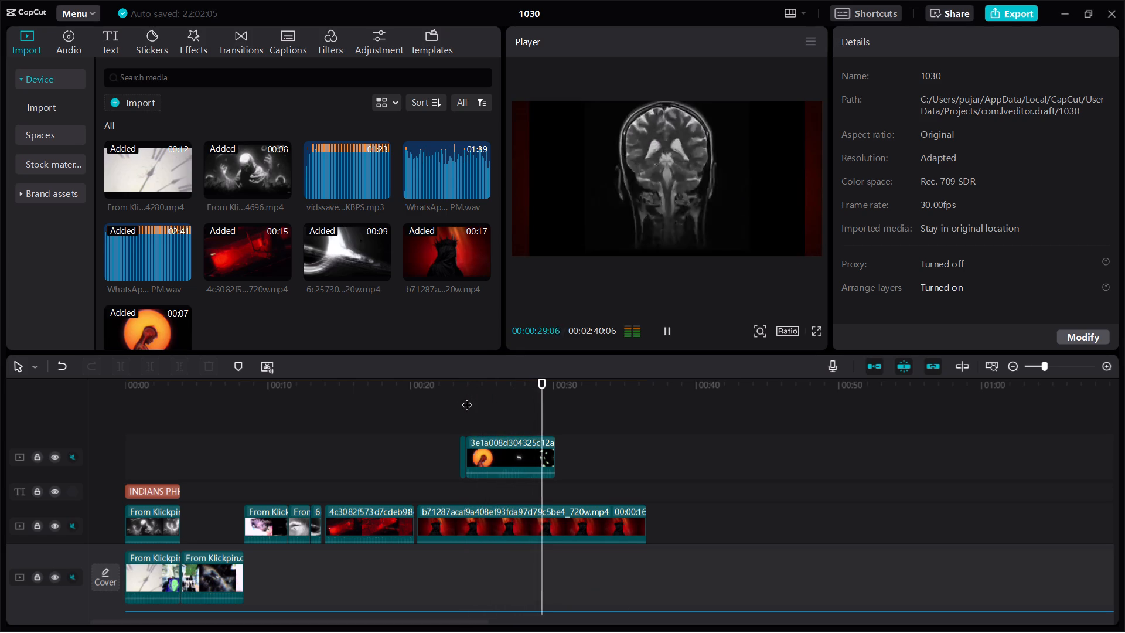
{"action": "key", "text": "space"}
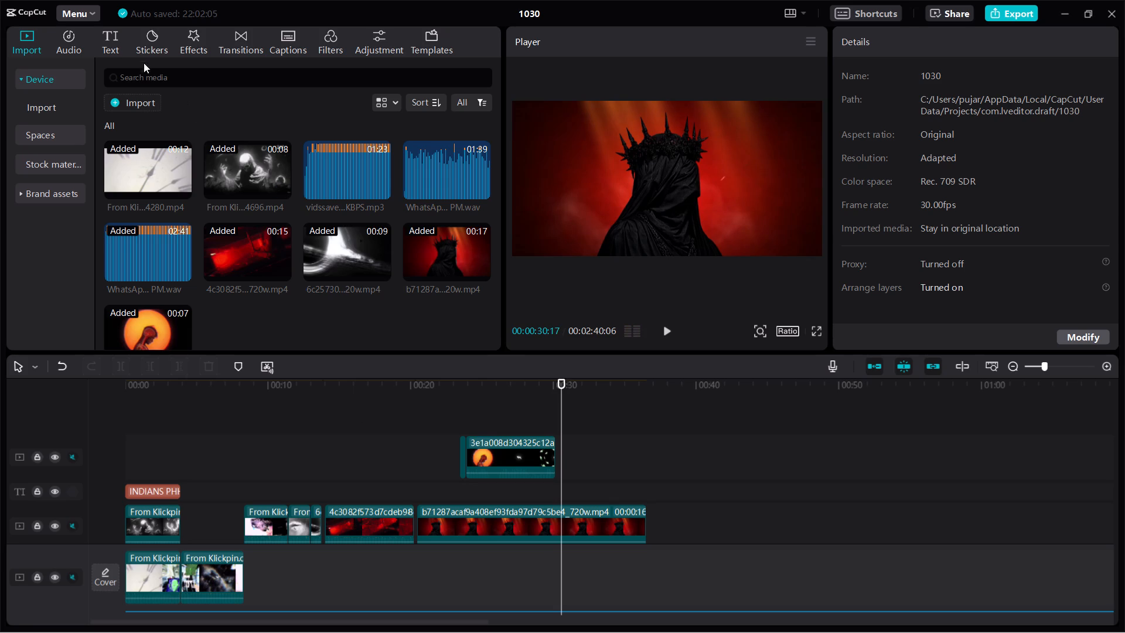
{"action": "left_click", "coordinate": [148, 100]}
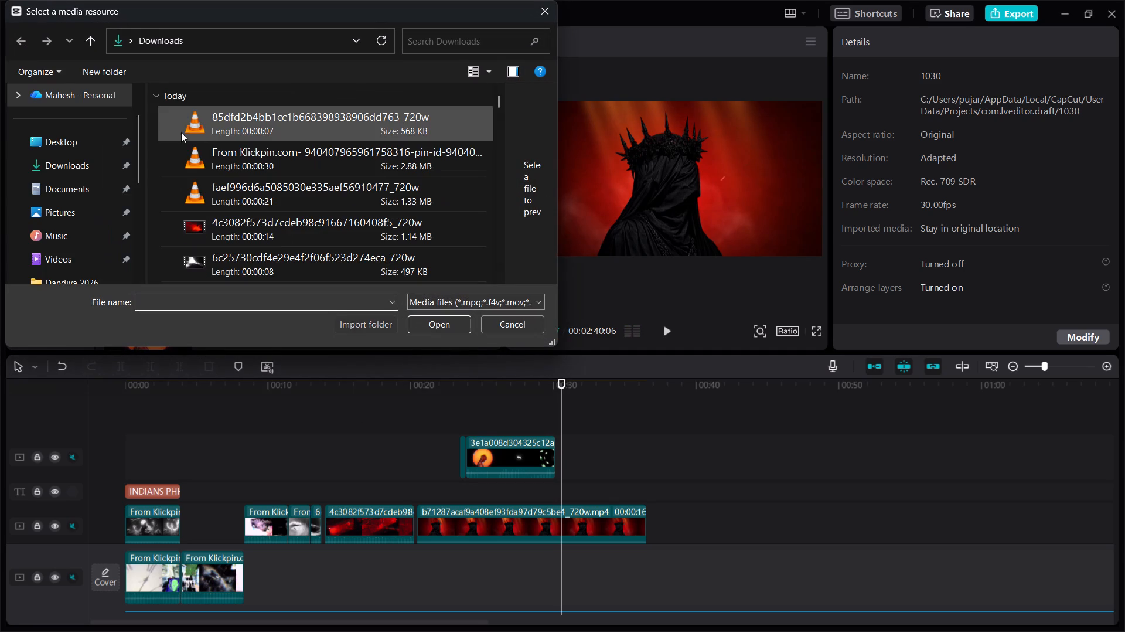
{"action": "left_click_drag", "start_coordinate": [151, 113], "coordinate": [232, 208]}
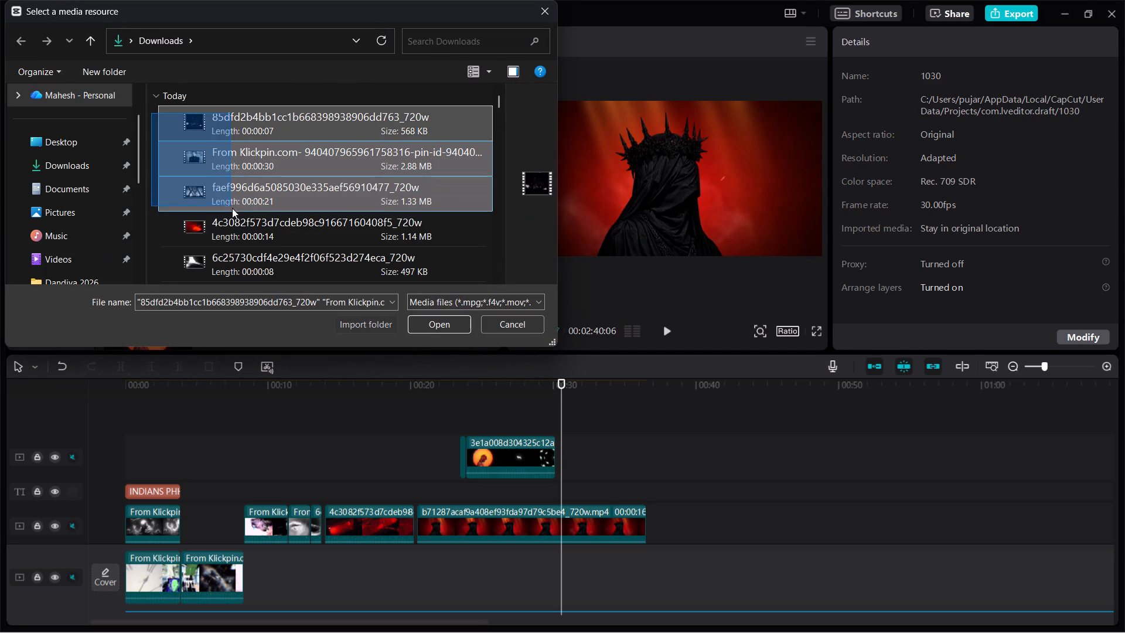
{"action": "left_click_drag", "start_coordinate": [232, 208], "coordinate": [244, 225]}
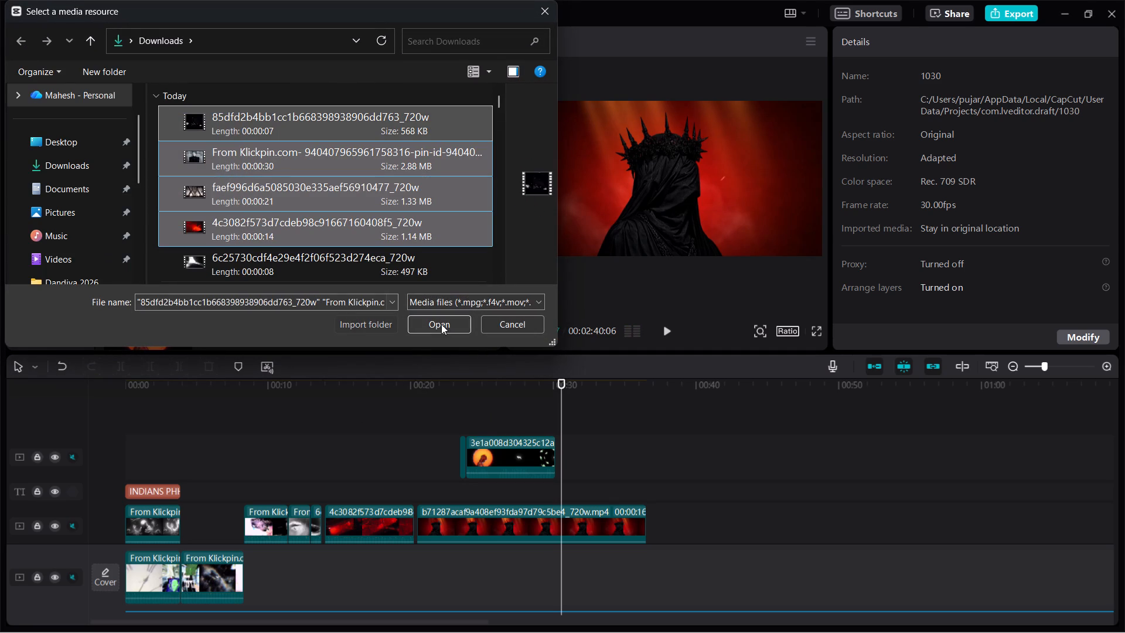
{"action": "left_click", "coordinate": [441, 324]}
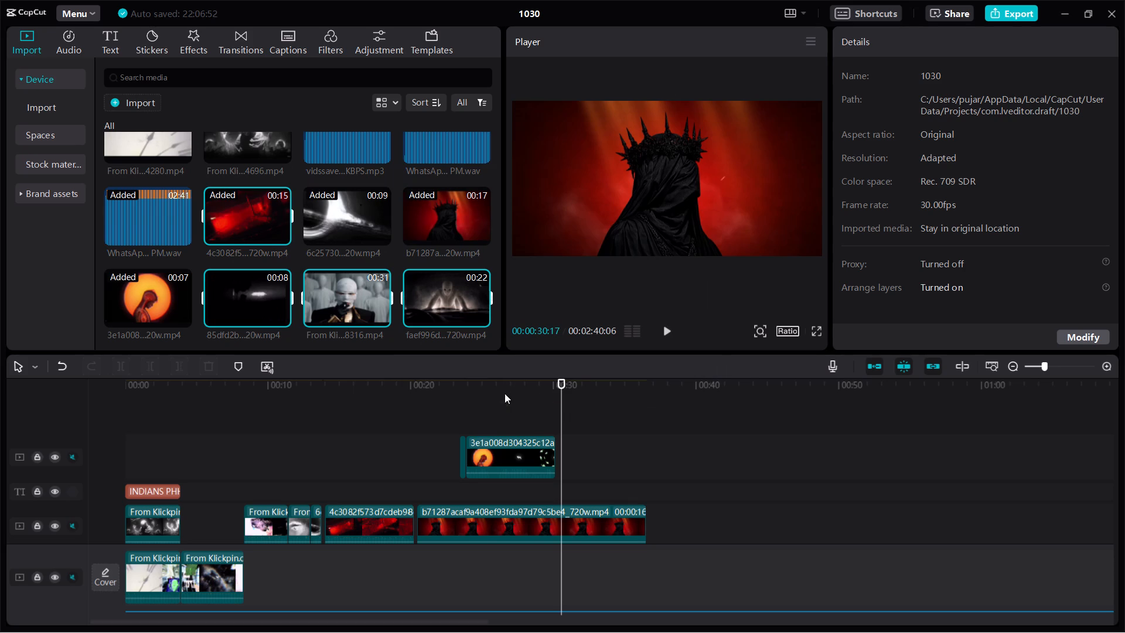
Play the timeline just past 00:30 and preview the imported 85dfd2b clip in the media library.
{"action": "key", "text": "space"}
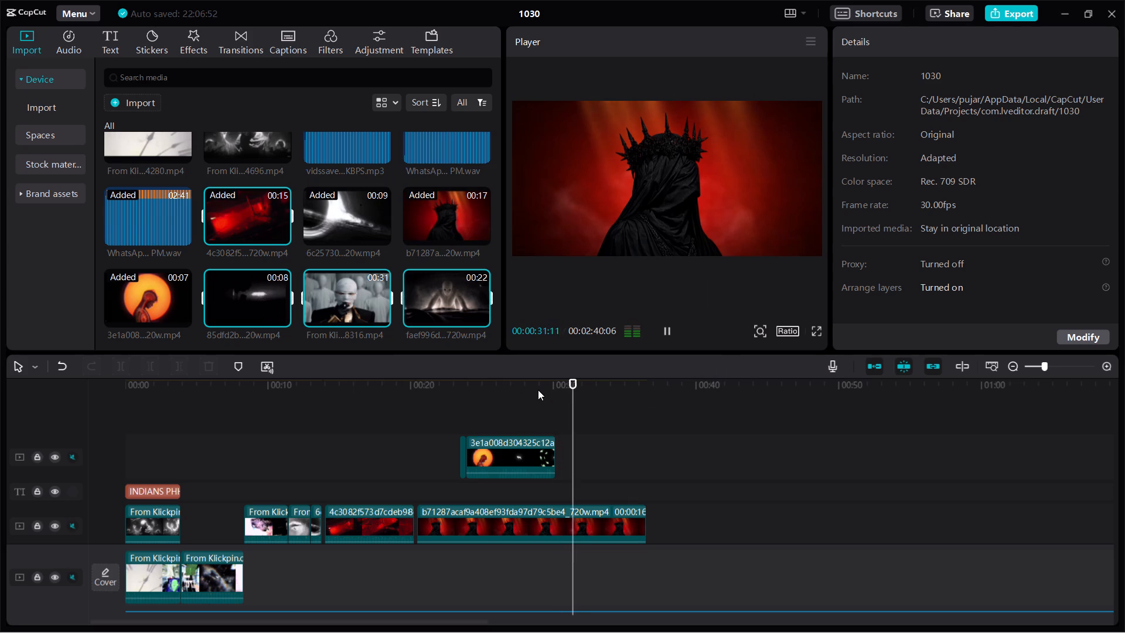
{"action": "key", "text": "space"}
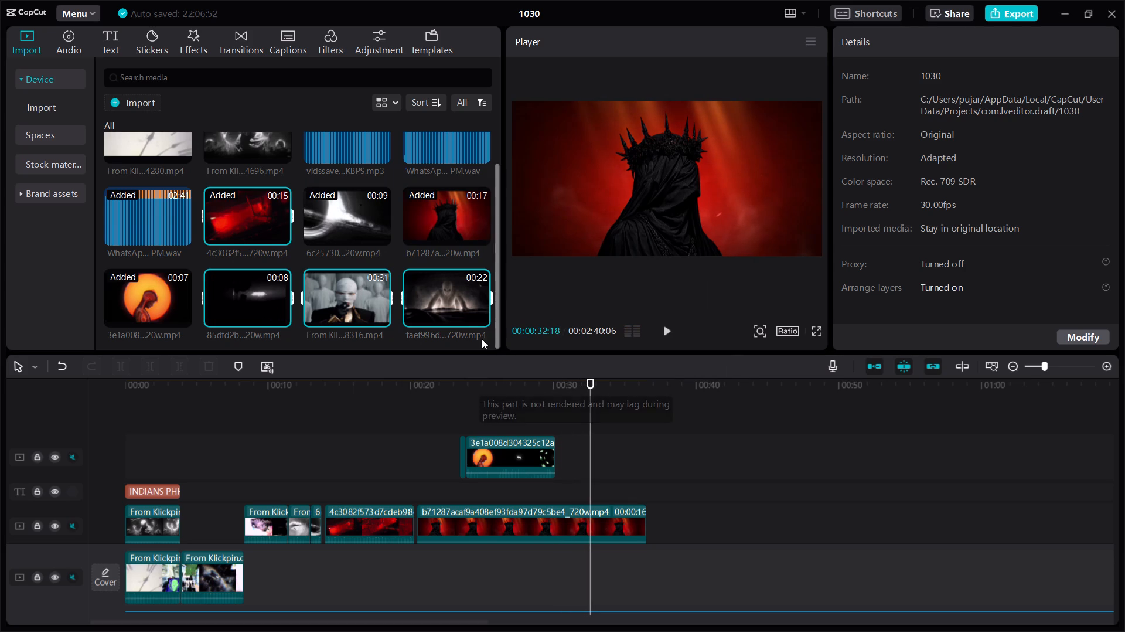
{"action": "left_click", "coordinate": [296, 345]}
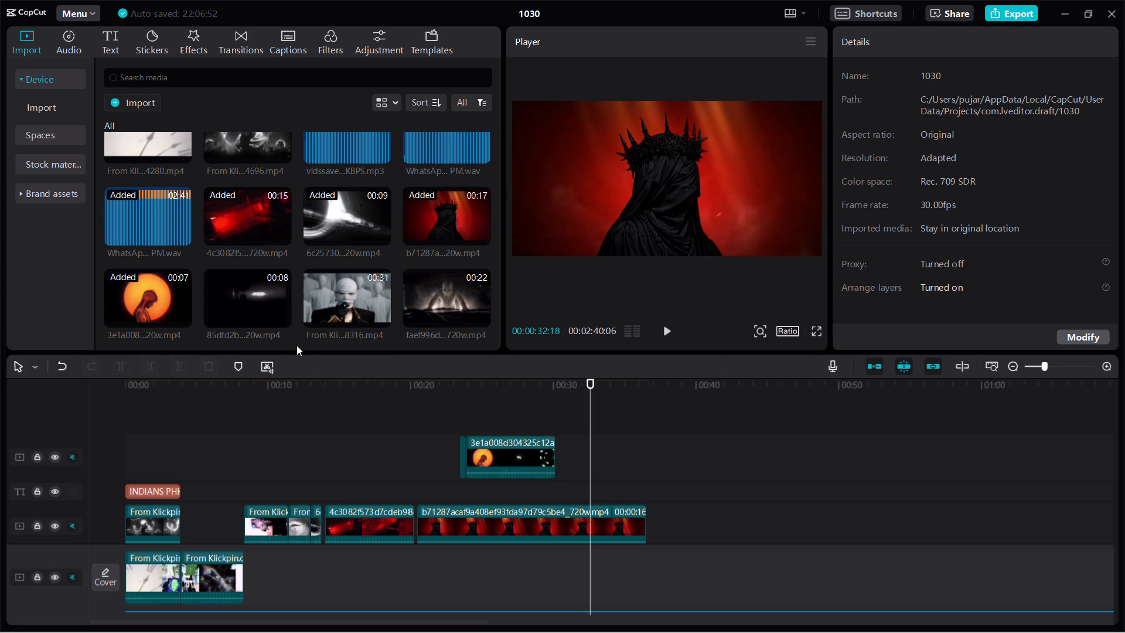
{"action": "left_click", "coordinate": [247, 307]}
{"action": "key", "text": "space"}
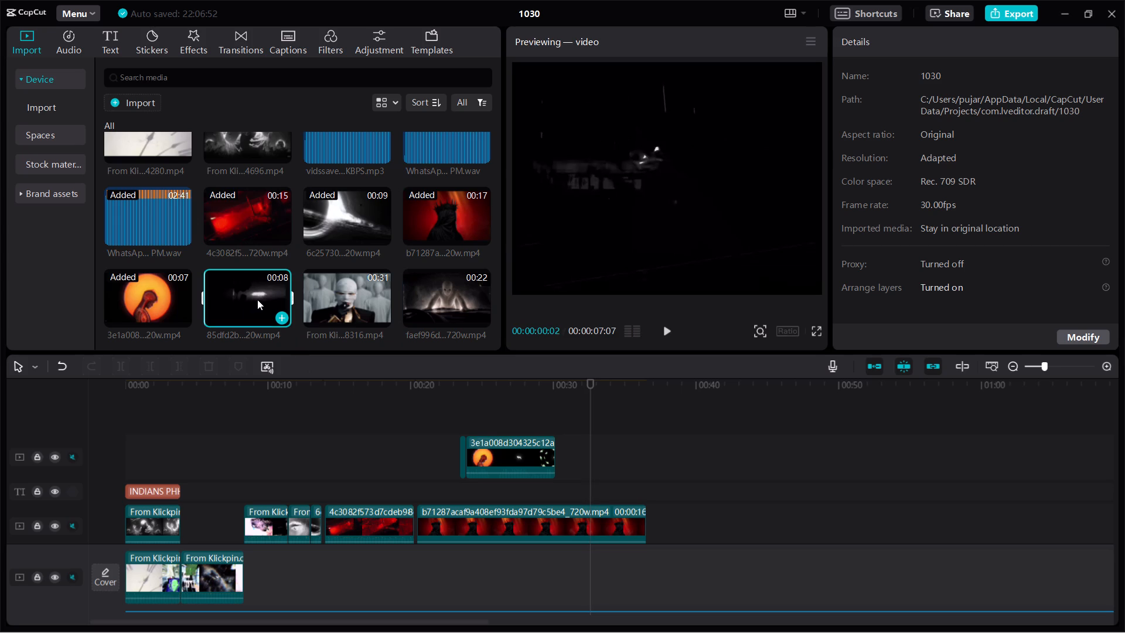
{"action": "key", "text": "space"}
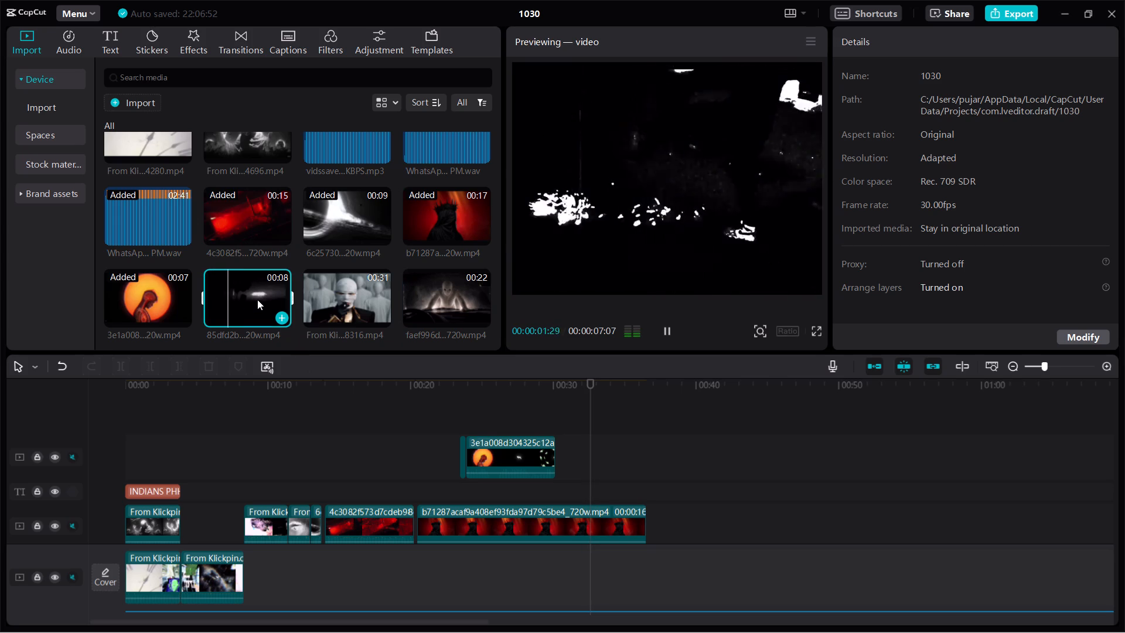
{"action": "key", "text": "space"}
Preview the Klickpin 8316 mannequin clip and place it directly after the 3e1a008 clip on the same track.
{"action": "left_click", "coordinate": [333, 294]}
{"action": "key", "text": "space"}
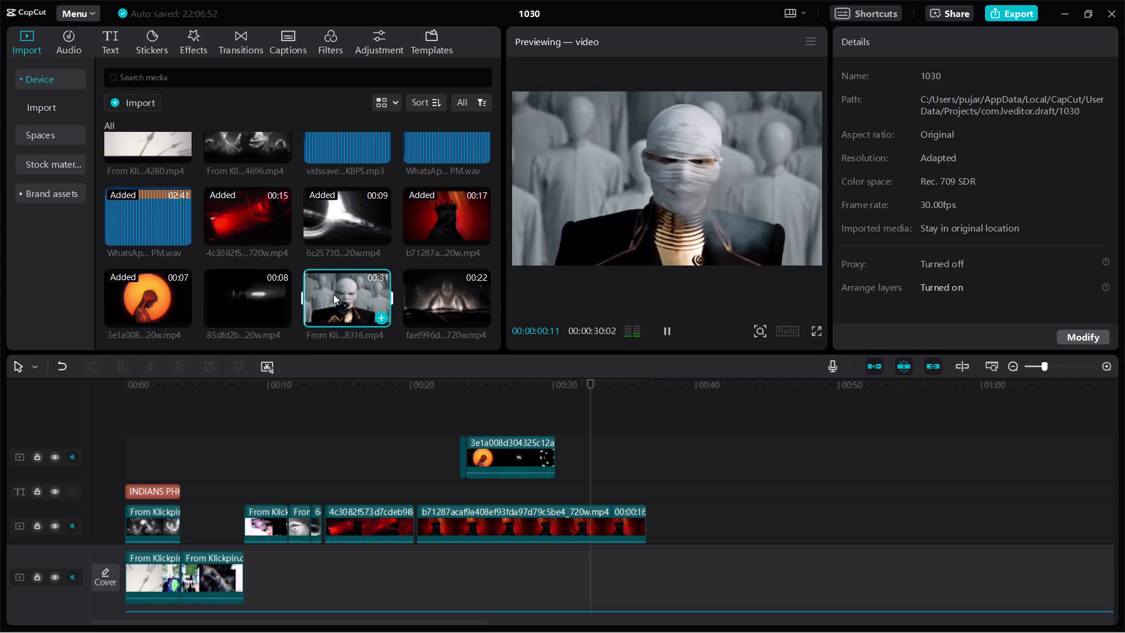
{"action": "left_click_drag", "start_coordinate": [333, 294], "coordinate": [562, 434]}
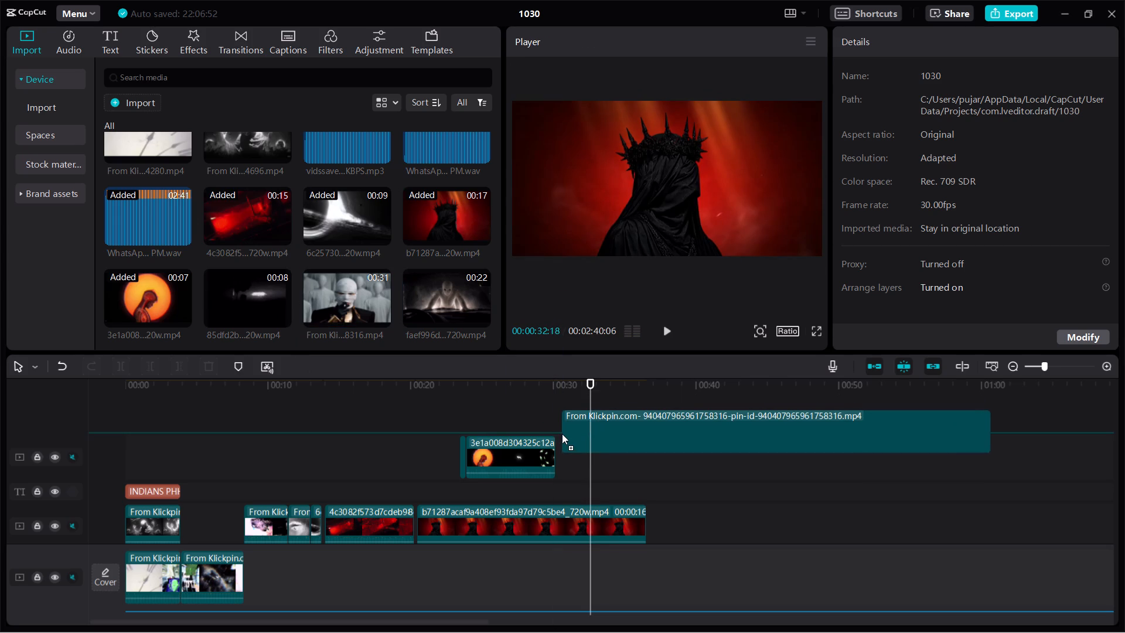
{"action": "left_click_drag", "start_coordinate": [562, 434], "coordinate": [557, 444]}
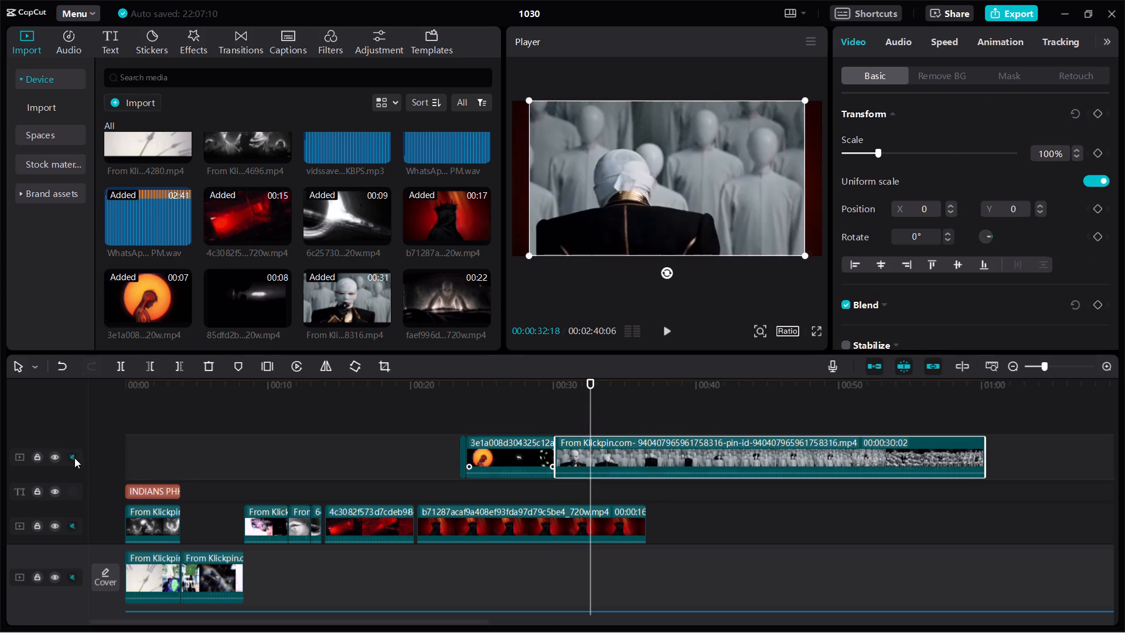
Shift the Klickpin mannequin clip later on its track to start at about 00:30:18, playing back the transition to check timing.
{"action": "left_click", "coordinate": [542, 392]}
{"action": "key", "text": "space"}
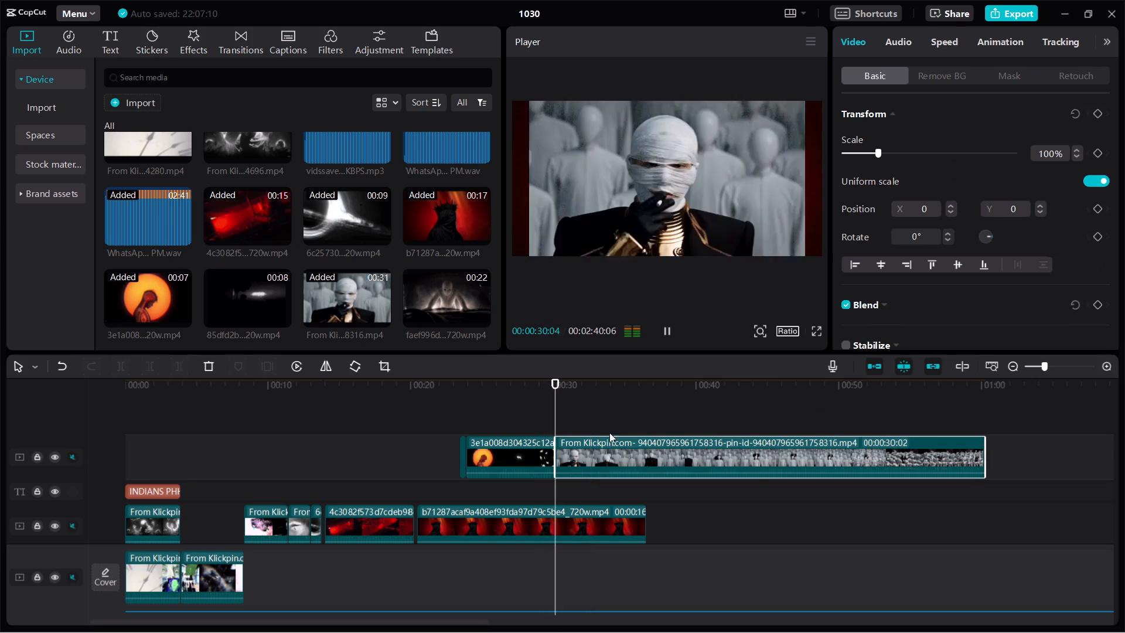
{"action": "key", "text": "space"}
{"action": "left_click_drag", "start_coordinate": [608, 445], "coordinate": [615, 448]}
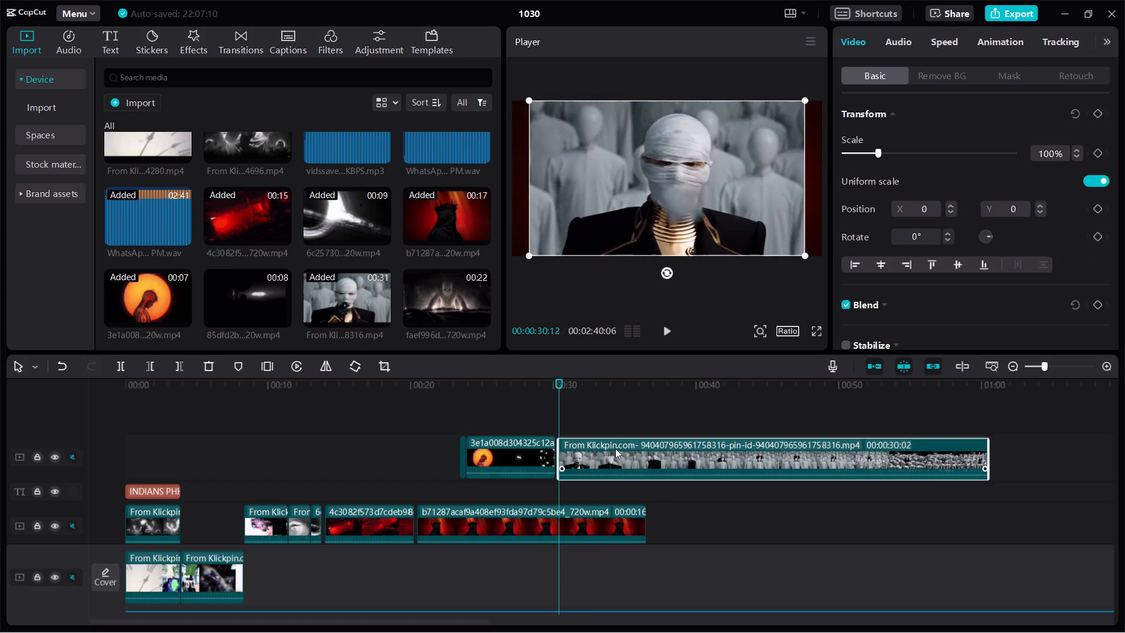
{"action": "left_click_drag", "start_coordinate": [615, 448], "coordinate": [615, 445]}
{"action": "left_click", "coordinate": [533, 403]}
{"action": "key", "text": "space"}
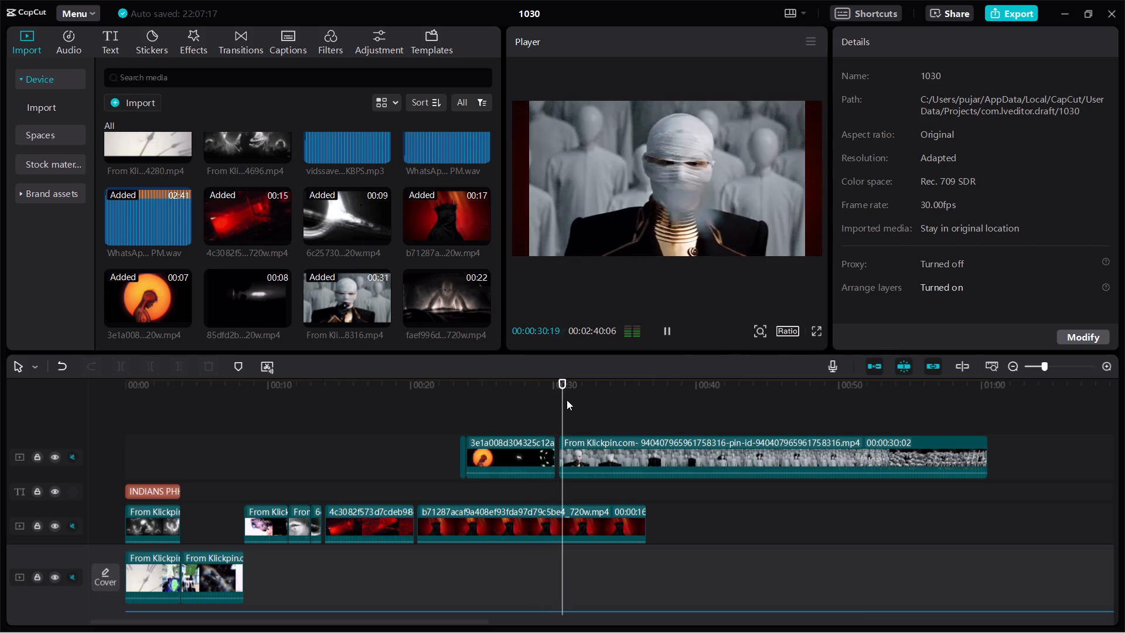
{"action": "key", "text": "space"}
{"action": "left_click", "coordinate": [1107, 363]}
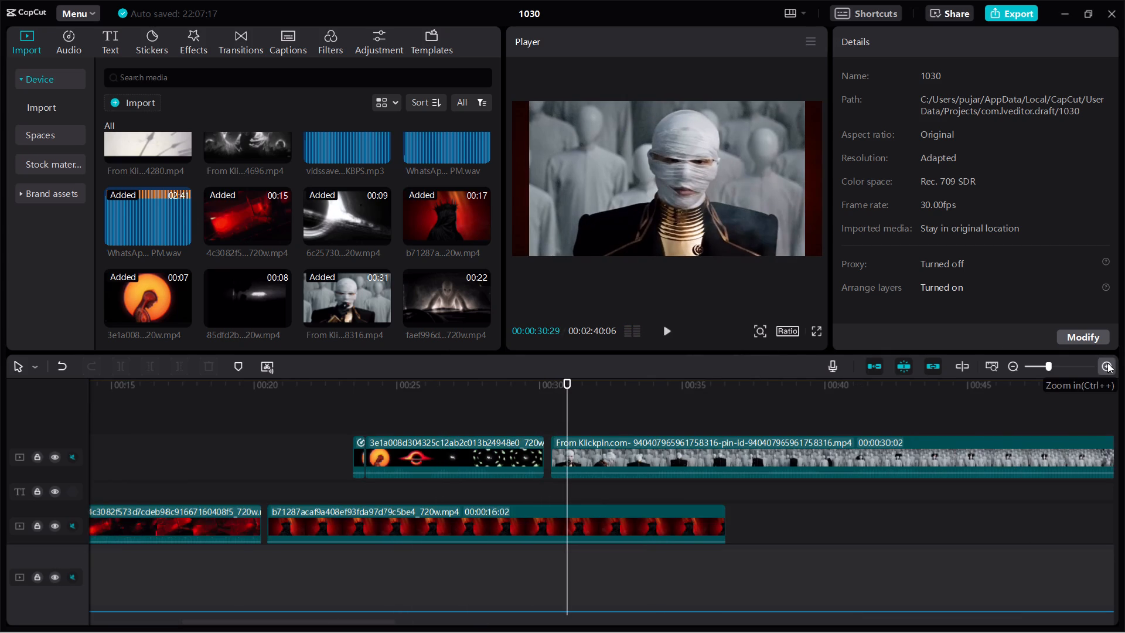
{"action": "double_click", "coordinate": [1107, 363]}
{"action": "left_click_drag", "start_coordinate": [648, 449], "coordinate": [676, 451]}
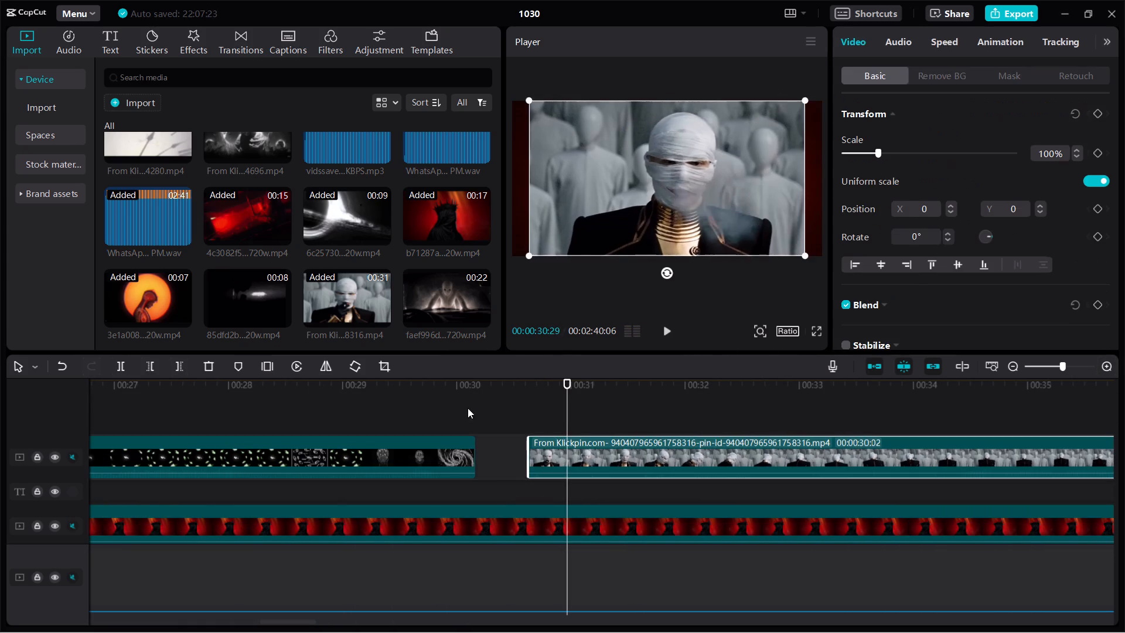
{"action": "left_click", "coordinate": [420, 402]}
{"action": "key", "text": "space"}
{"action": "key", "text": "space"}
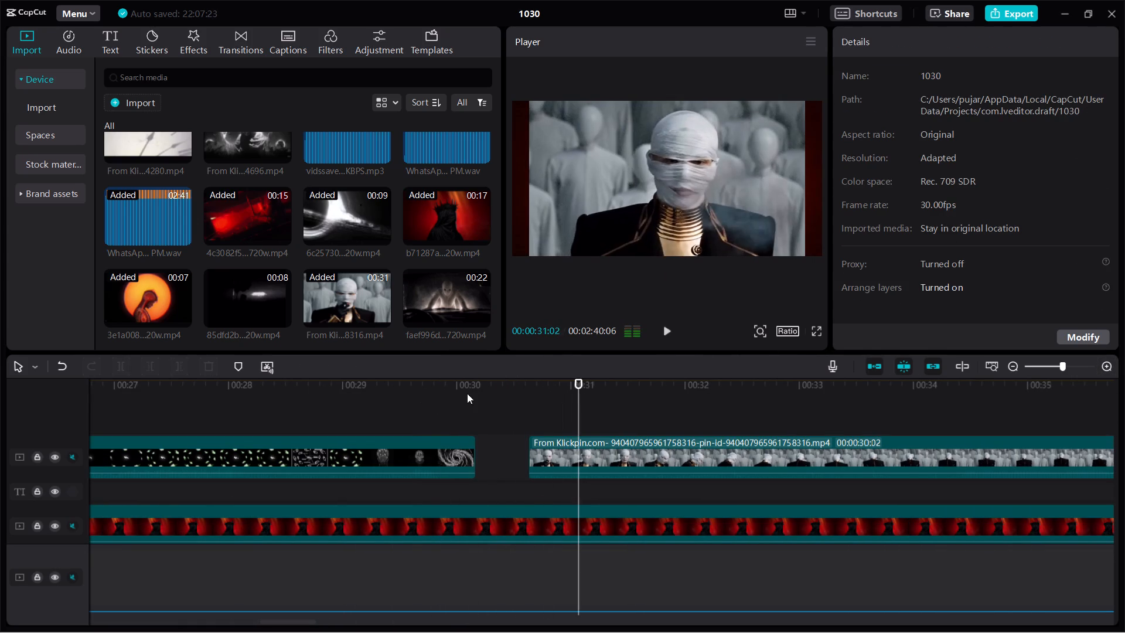
Trim the end of the red b71287 clip to match the end of the 3e1a008 clip, giving a 00:00:09:21 duration.
{"action": "left_click", "coordinate": [482, 396]}
{"action": "left_click", "coordinate": [962, 512]}
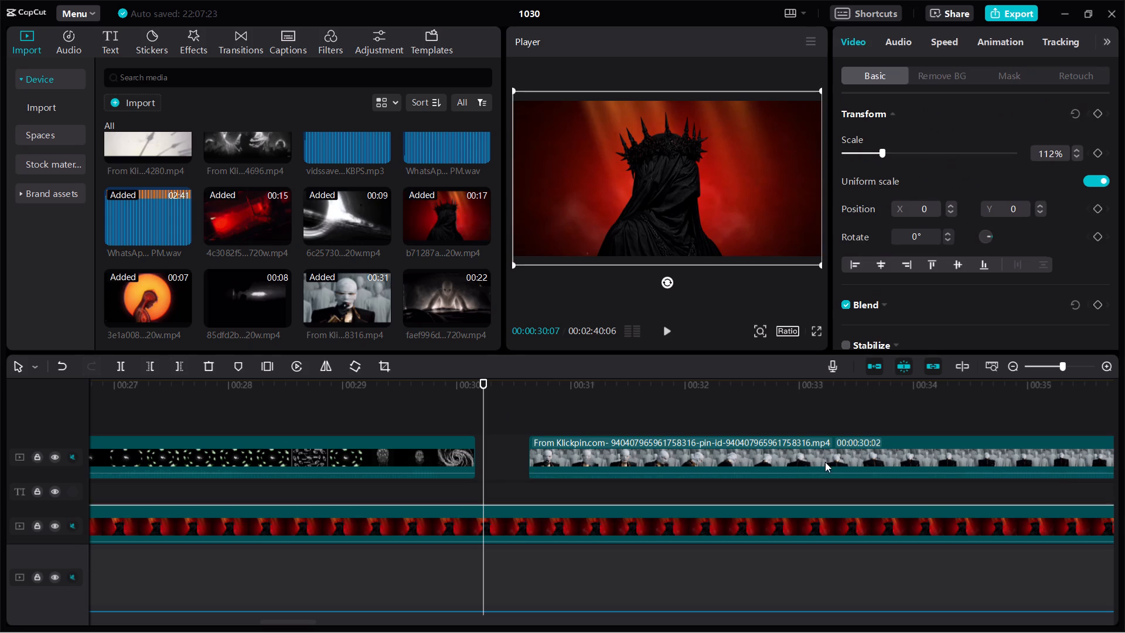
{"action": "left_click", "coordinate": [1010, 367]}
{"action": "left_click_drag", "start_coordinate": [844, 520], "coordinate": [495, 540]}
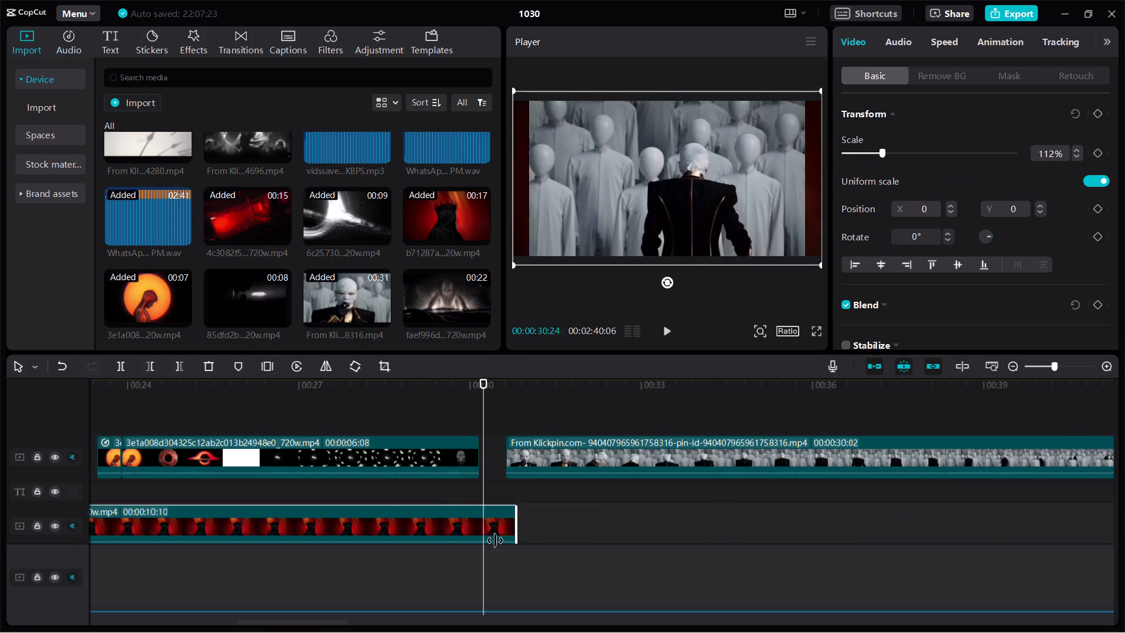
{"action": "left_click_drag", "start_coordinate": [495, 540], "coordinate": [472, 550]}
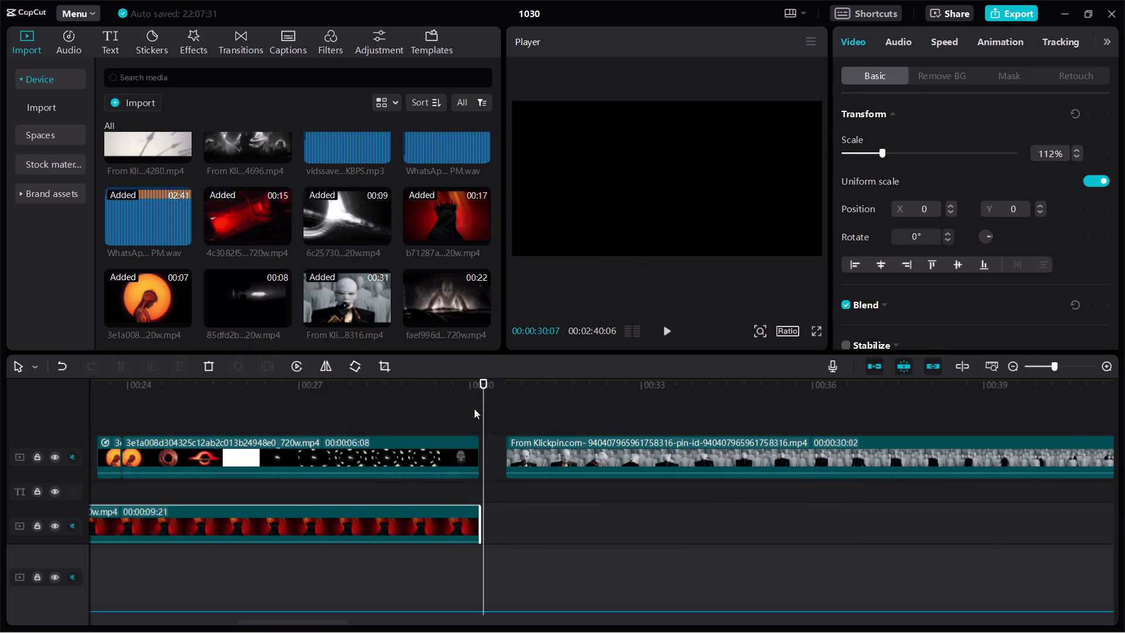
Play back the start of the mannequin clip repeatedly to find the point around 00:32 for the next cut.
{"action": "left_click", "coordinate": [474, 401]}
{"action": "key", "text": "space"}
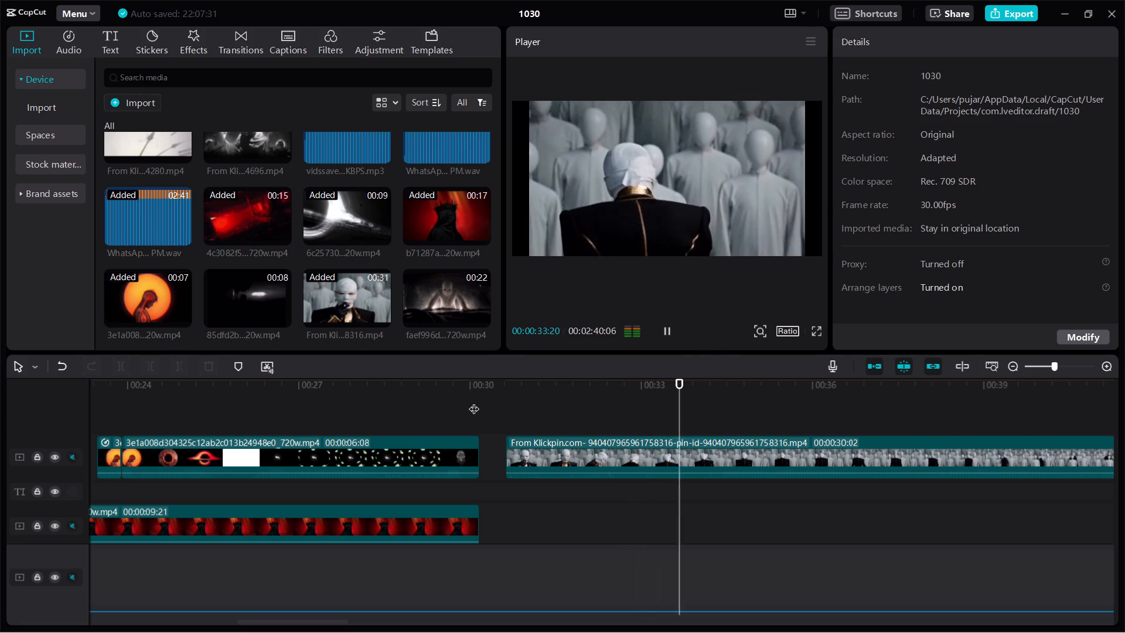
{"action": "key", "text": "space"}
{"action": "left_click", "coordinate": [606, 392]}
{"action": "key", "text": "space"}
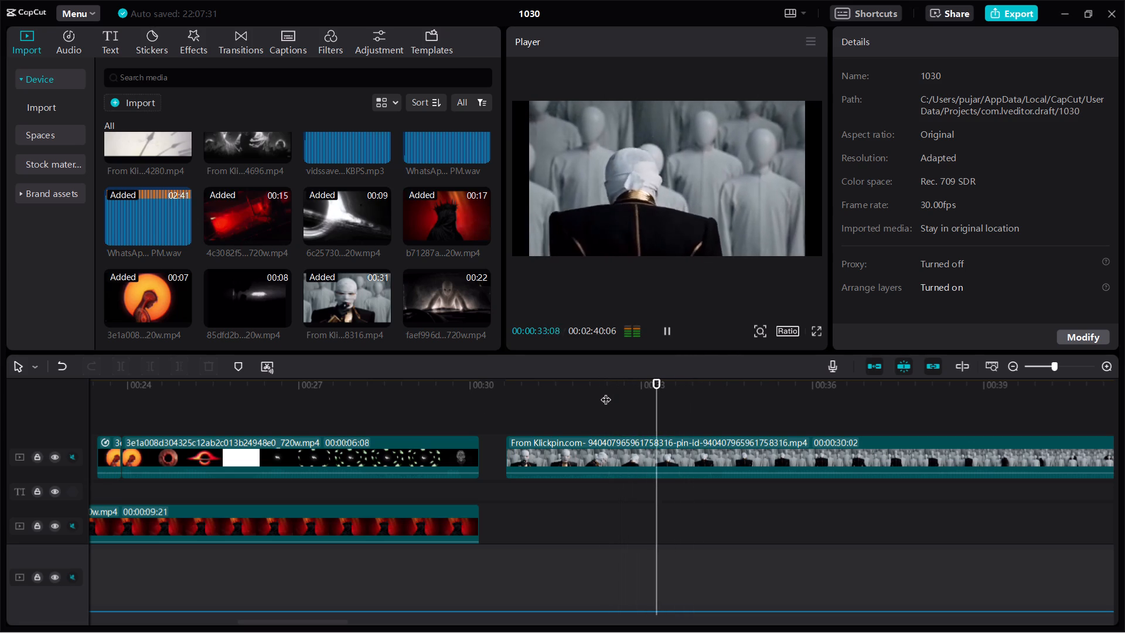
{"action": "left_click", "coordinate": [555, 389]}
{"action": "key", "text": "space"}
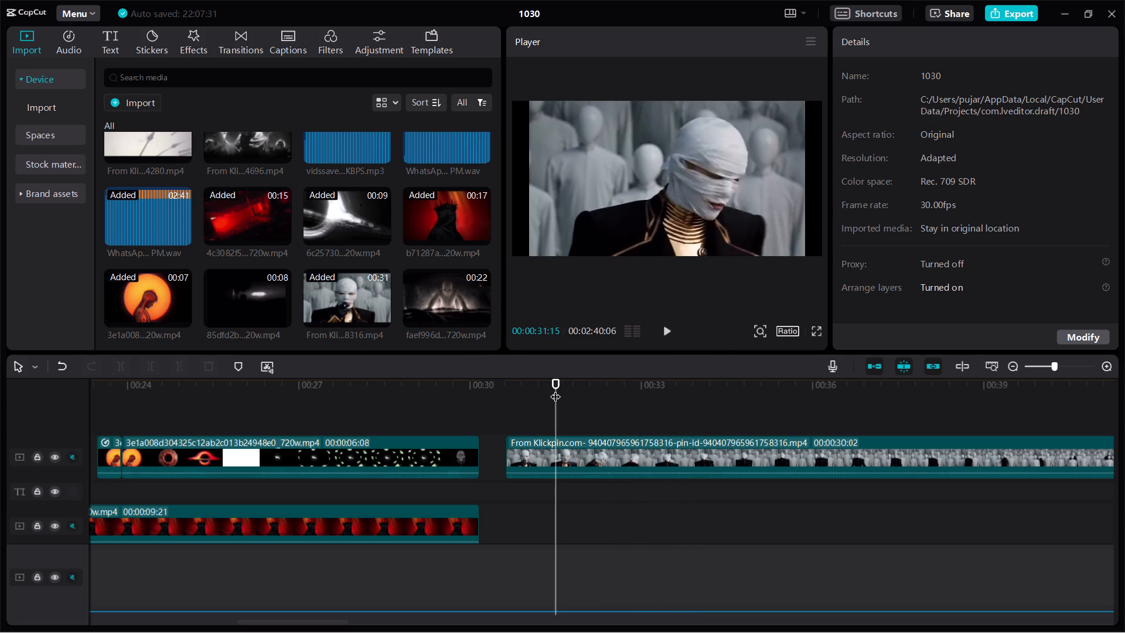
{"action": "key", "text": "space"}
{"action": "key", "text": "space"}
Add the b71287 red clip on a new track above the mannequin clip, starting at about 00:31:25.
{"action": "left_click_drag", "start_coordinate": [441, 229], "coordinate": [571, 349]}
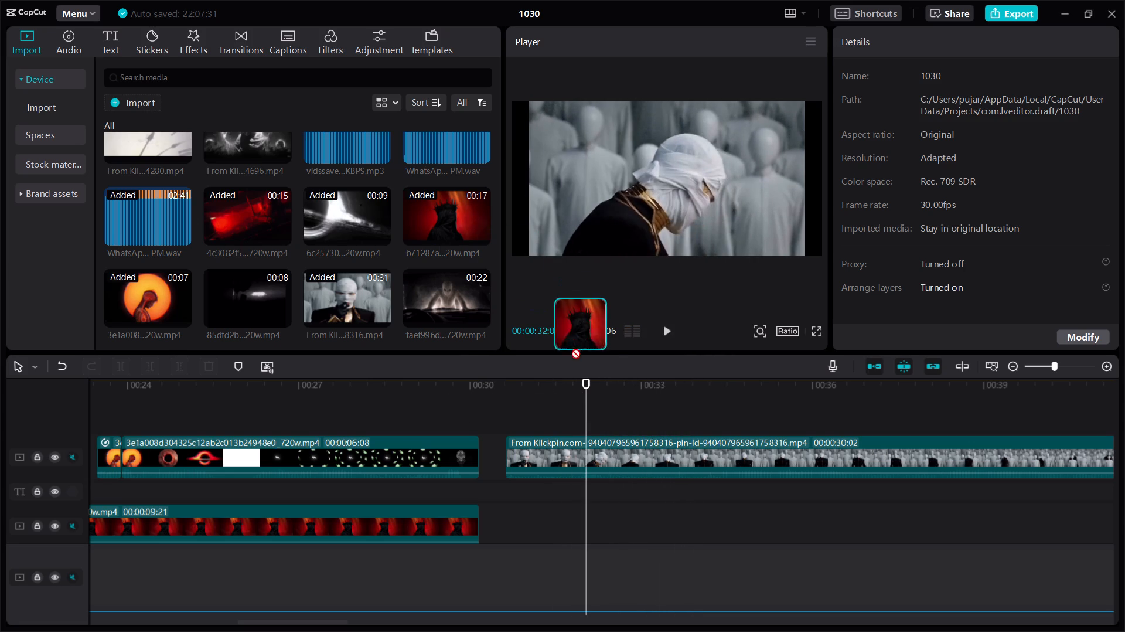
{"action": "left_click_drag", "start_coordinate": [571, 349], "coordinate": [574, 402]}
Review playback from the mannequin clip into the newly placed red clip and inspect the audio waveform around 00:32.
{"action": "left_click", "coordinate": [568, 400]}
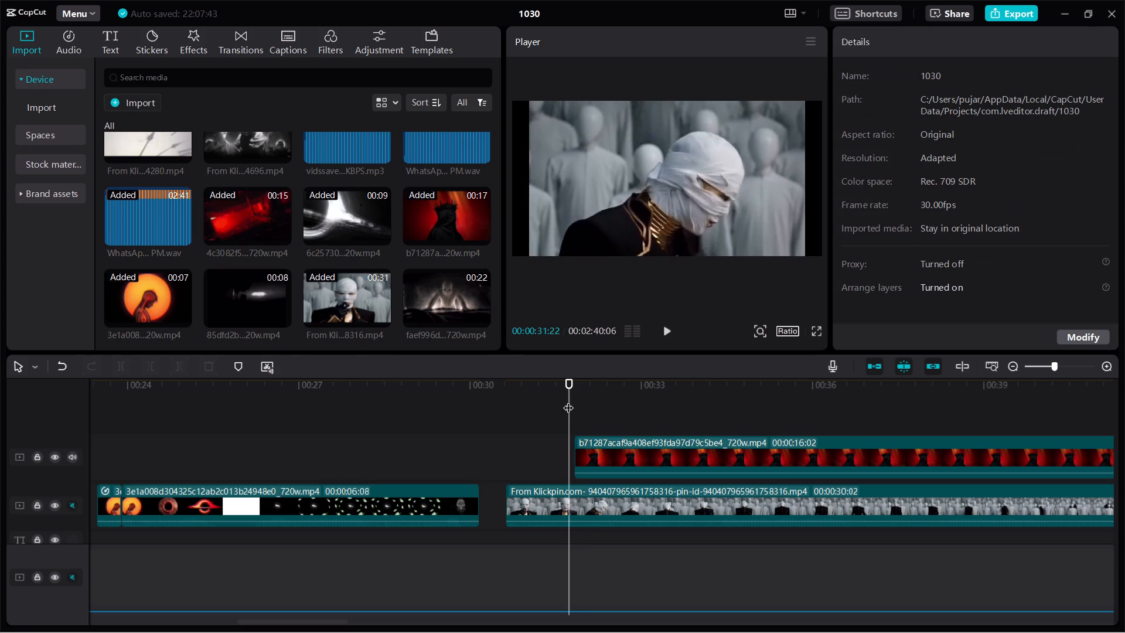
{"action": "left_click", "coordinate": [583, 389]}
{"action": "left_click_drag", "start_coordinate": [572, 389], "coordinate": [686, 424]}
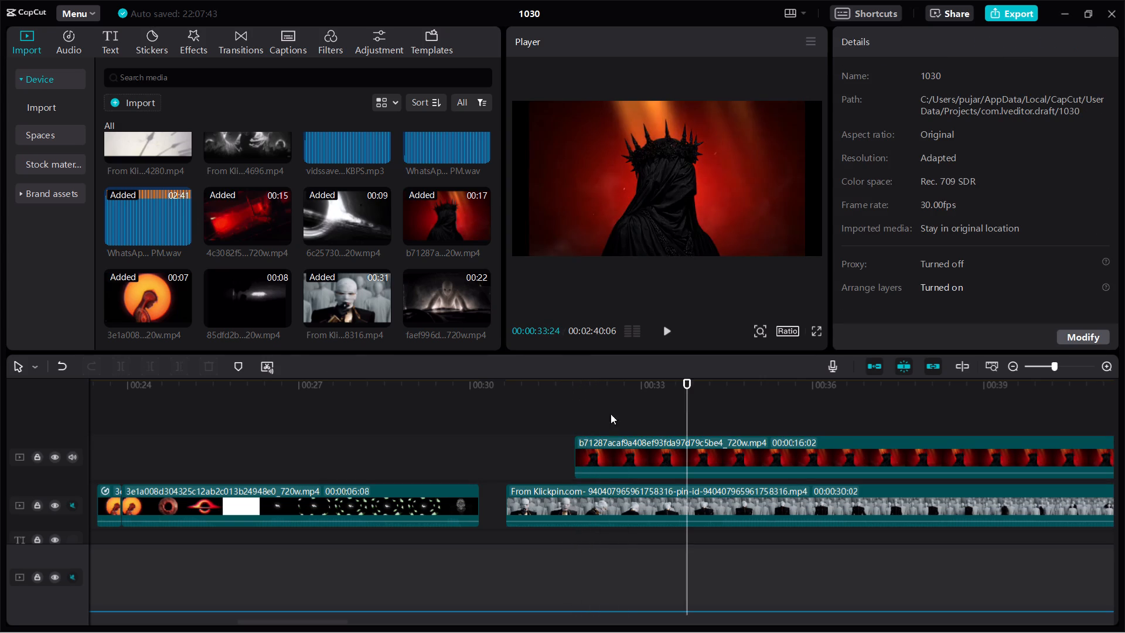
{"action": "left_click", "coordinate": [550, 400]}
{"action": "key", "text": "space"}
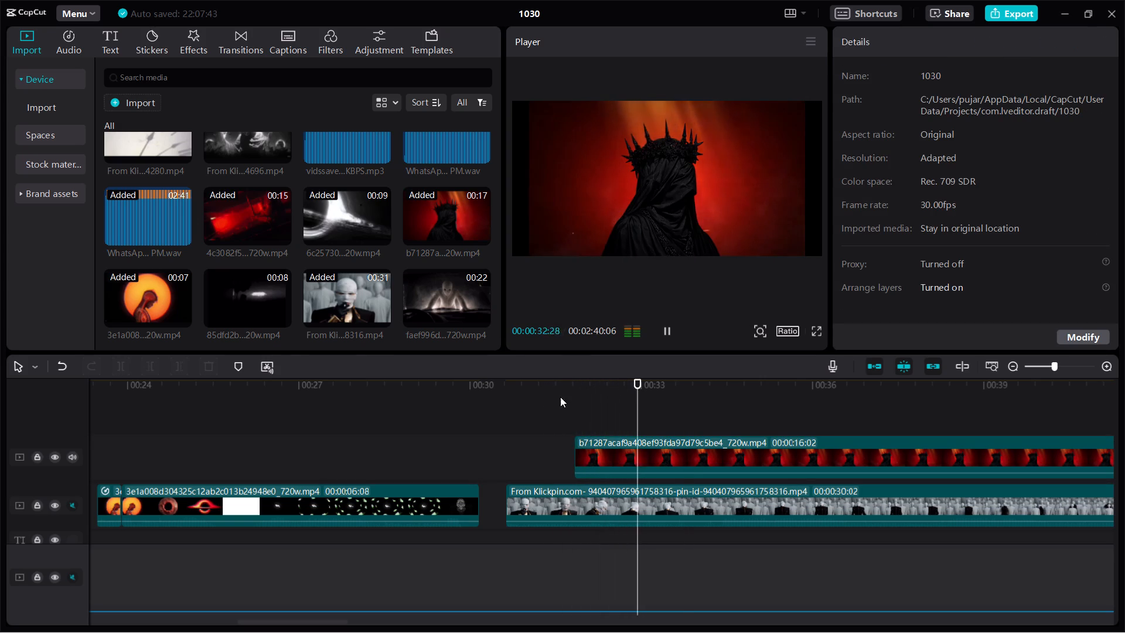
{"action": "key", "text": "space"}
{"action": "left_click", "coordinate": [596, 396]}
{"action": "scroll", "coordinate": [671, 478], "scroll_direction": "down", "scroll_amount": 5}
{"action": "scroll", "coordinate": [656, 522], "scroll_direction": "down", "scroll_amount": 2}
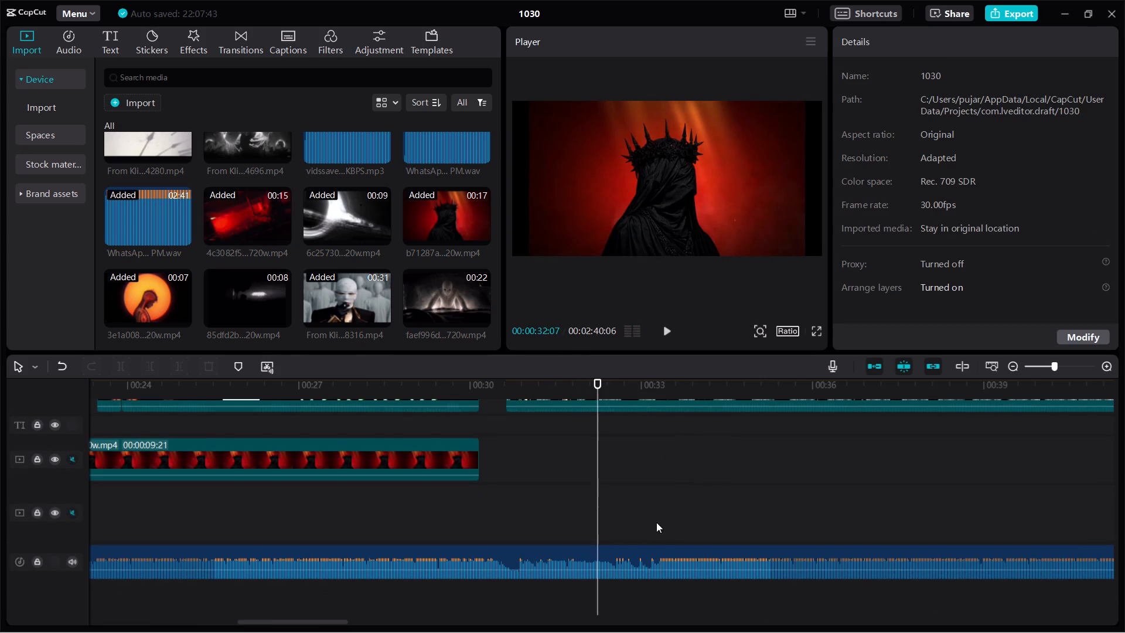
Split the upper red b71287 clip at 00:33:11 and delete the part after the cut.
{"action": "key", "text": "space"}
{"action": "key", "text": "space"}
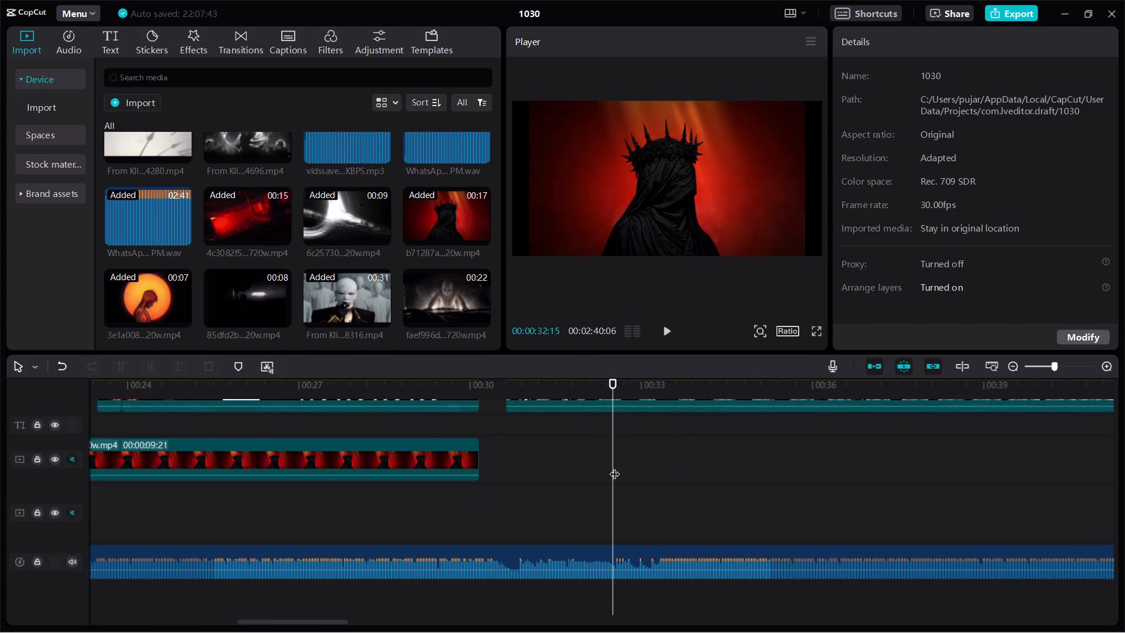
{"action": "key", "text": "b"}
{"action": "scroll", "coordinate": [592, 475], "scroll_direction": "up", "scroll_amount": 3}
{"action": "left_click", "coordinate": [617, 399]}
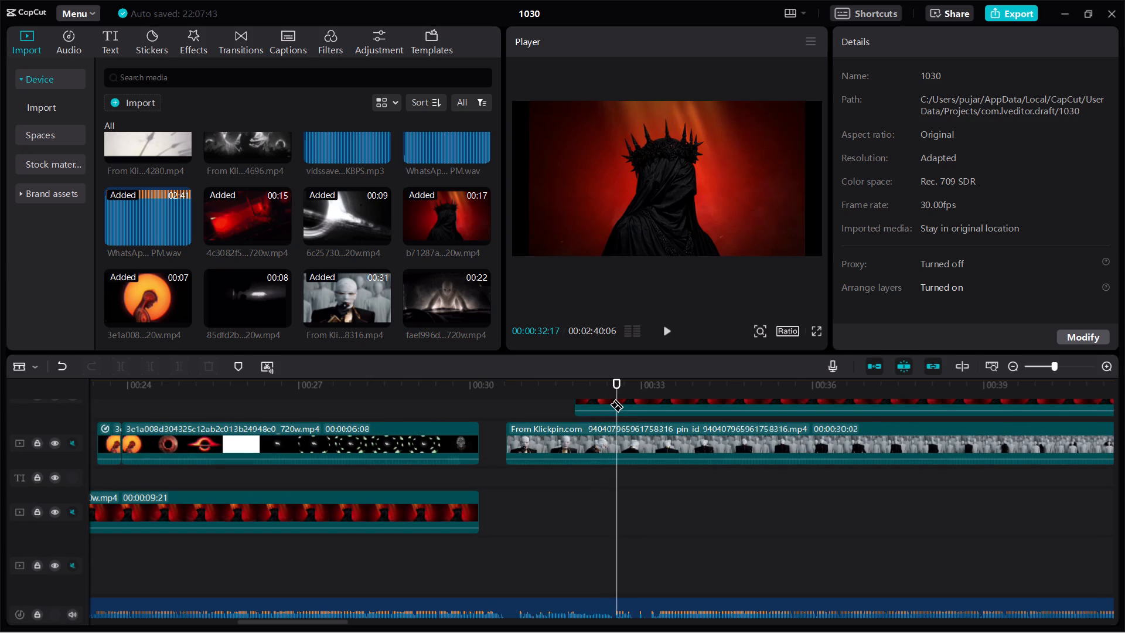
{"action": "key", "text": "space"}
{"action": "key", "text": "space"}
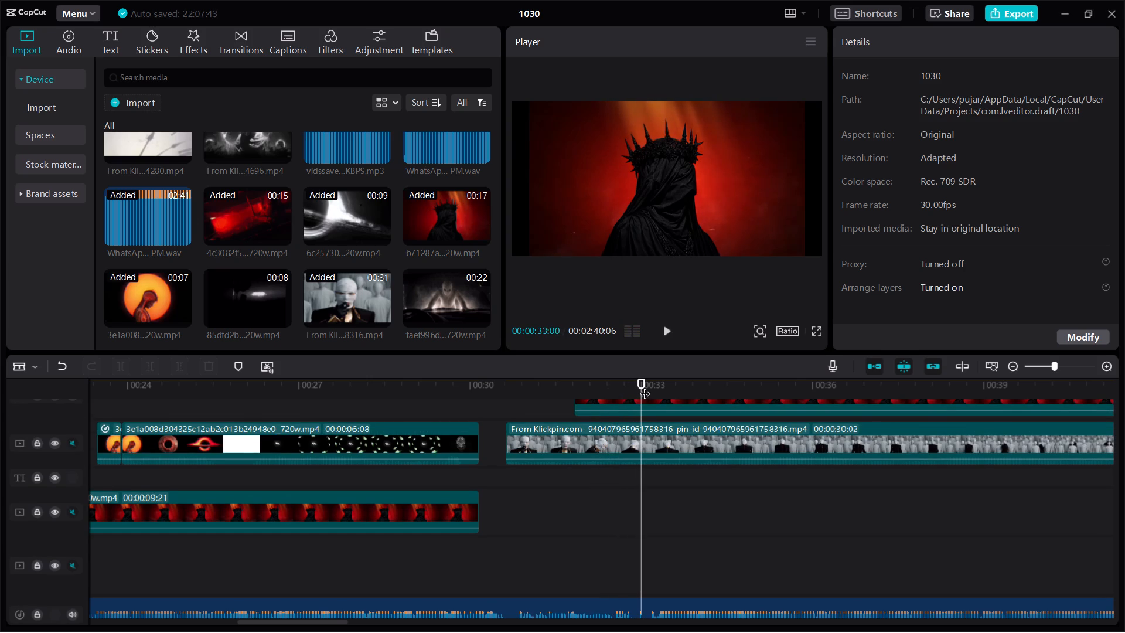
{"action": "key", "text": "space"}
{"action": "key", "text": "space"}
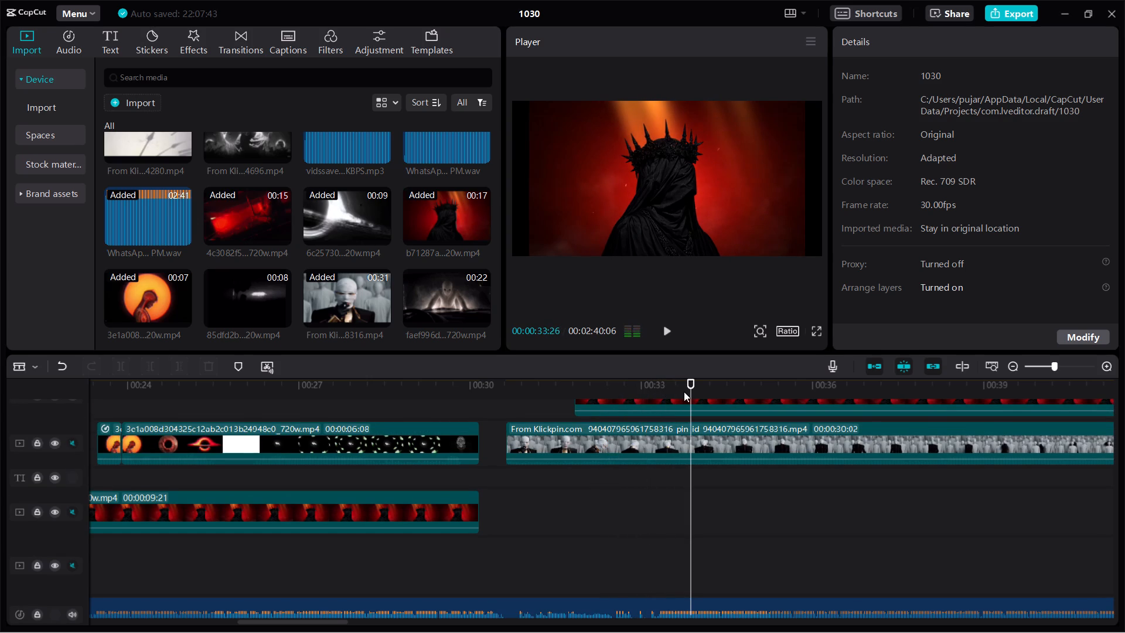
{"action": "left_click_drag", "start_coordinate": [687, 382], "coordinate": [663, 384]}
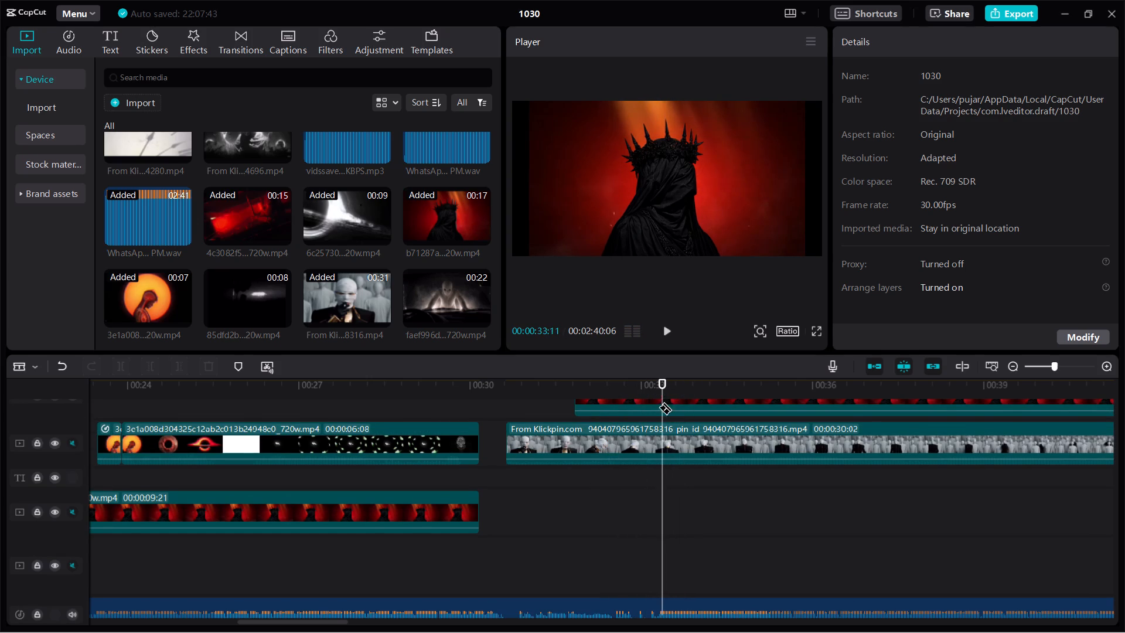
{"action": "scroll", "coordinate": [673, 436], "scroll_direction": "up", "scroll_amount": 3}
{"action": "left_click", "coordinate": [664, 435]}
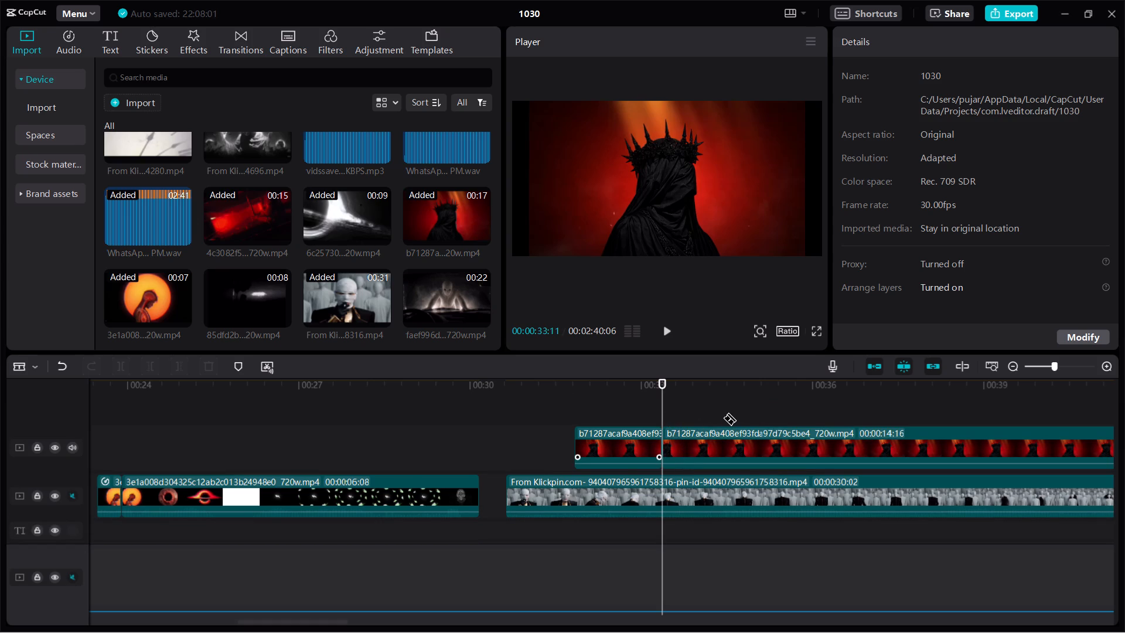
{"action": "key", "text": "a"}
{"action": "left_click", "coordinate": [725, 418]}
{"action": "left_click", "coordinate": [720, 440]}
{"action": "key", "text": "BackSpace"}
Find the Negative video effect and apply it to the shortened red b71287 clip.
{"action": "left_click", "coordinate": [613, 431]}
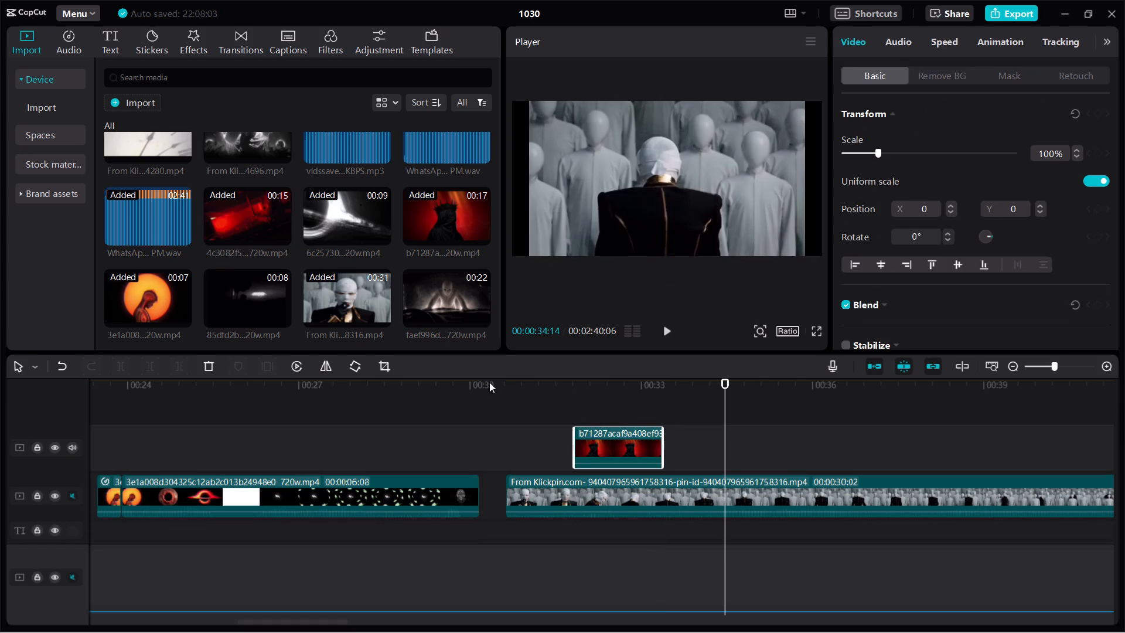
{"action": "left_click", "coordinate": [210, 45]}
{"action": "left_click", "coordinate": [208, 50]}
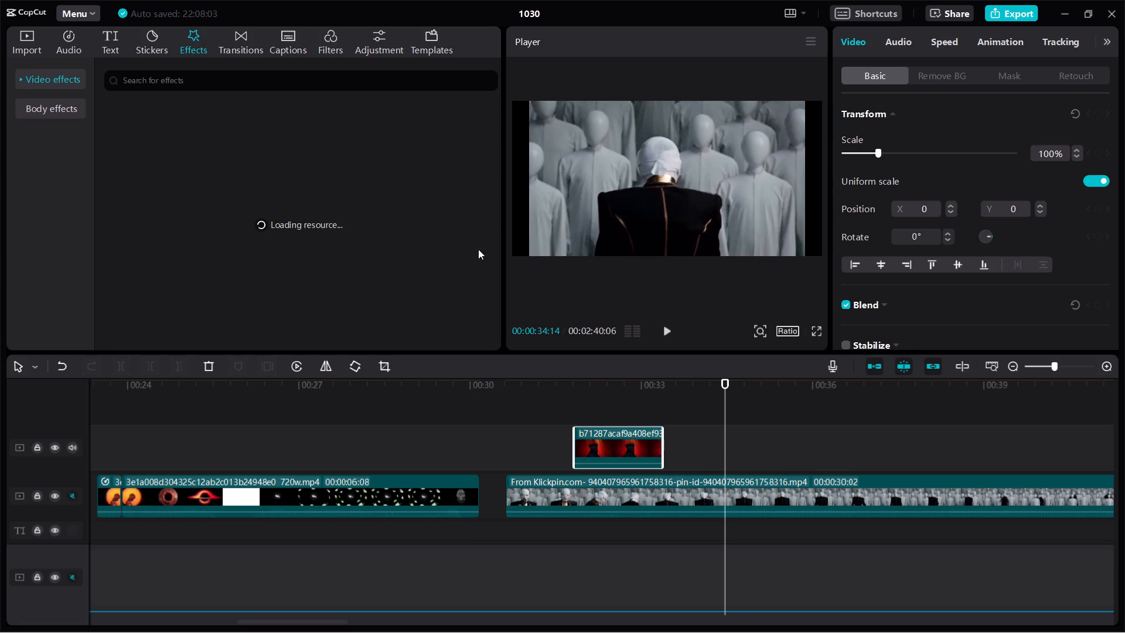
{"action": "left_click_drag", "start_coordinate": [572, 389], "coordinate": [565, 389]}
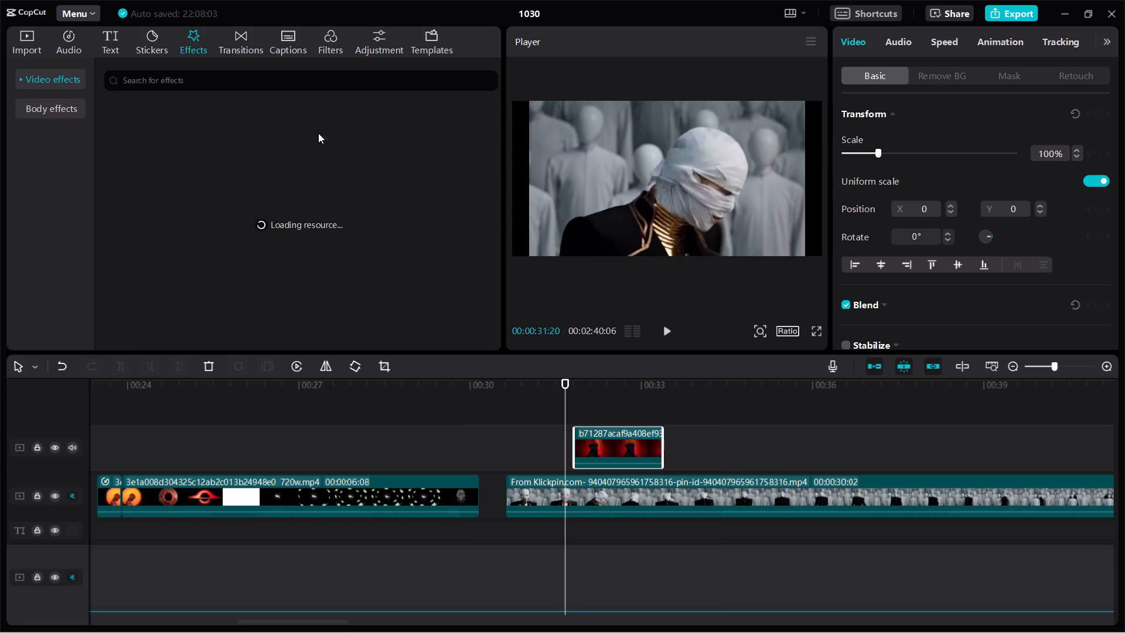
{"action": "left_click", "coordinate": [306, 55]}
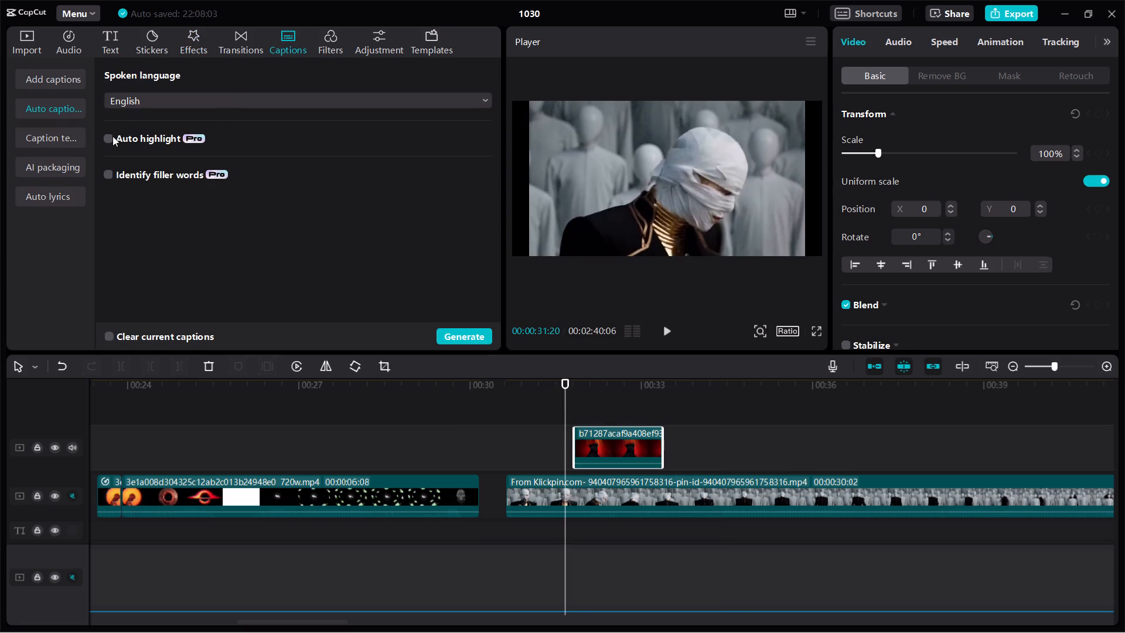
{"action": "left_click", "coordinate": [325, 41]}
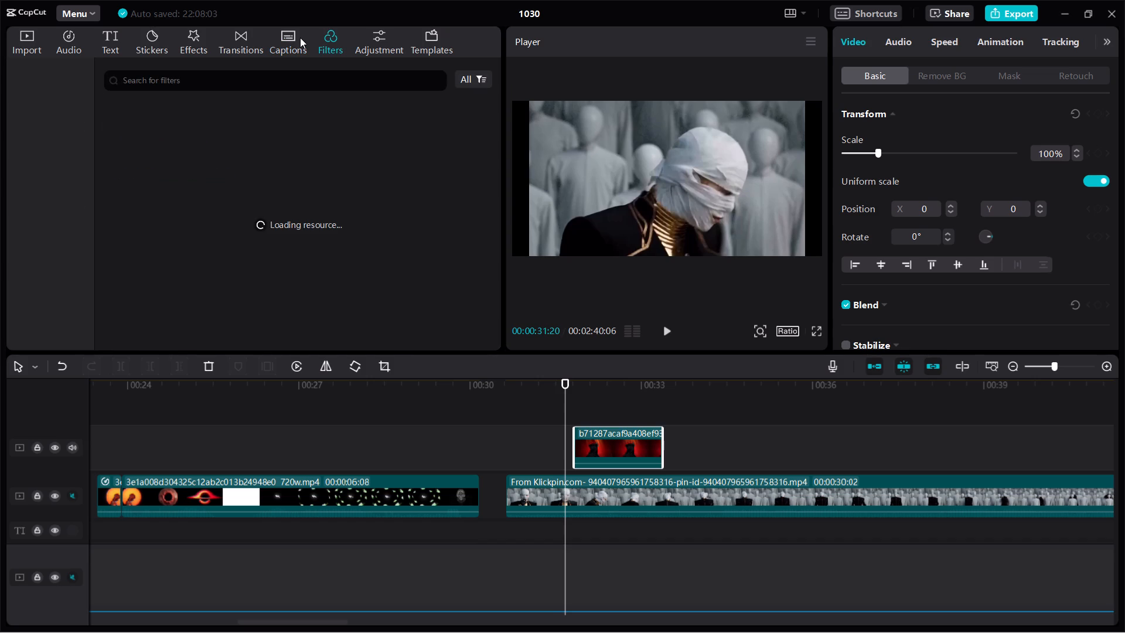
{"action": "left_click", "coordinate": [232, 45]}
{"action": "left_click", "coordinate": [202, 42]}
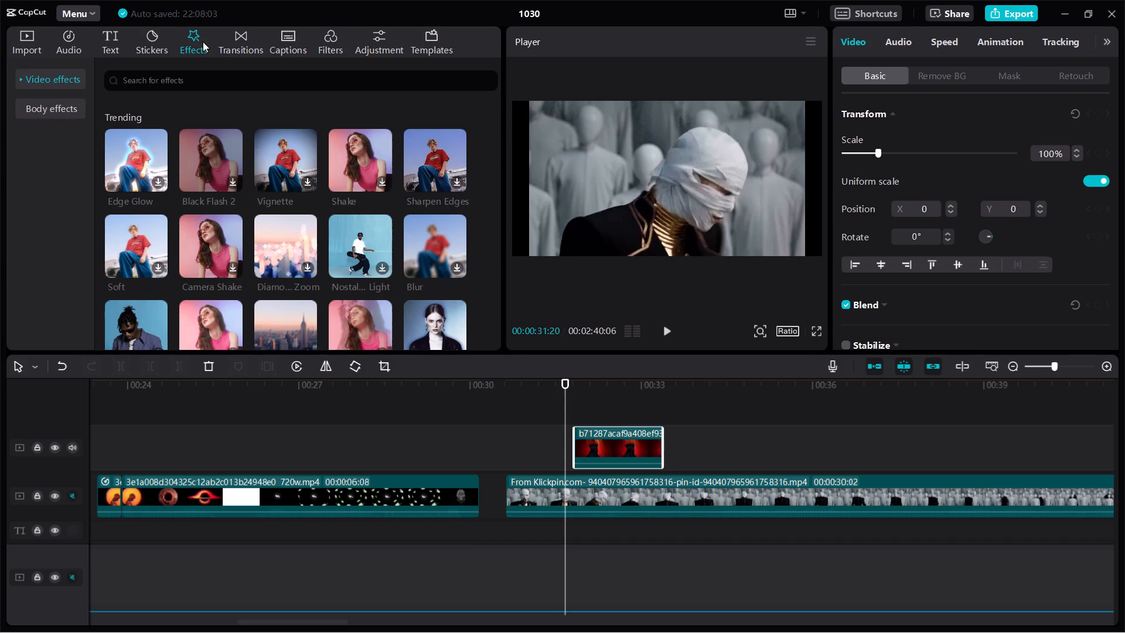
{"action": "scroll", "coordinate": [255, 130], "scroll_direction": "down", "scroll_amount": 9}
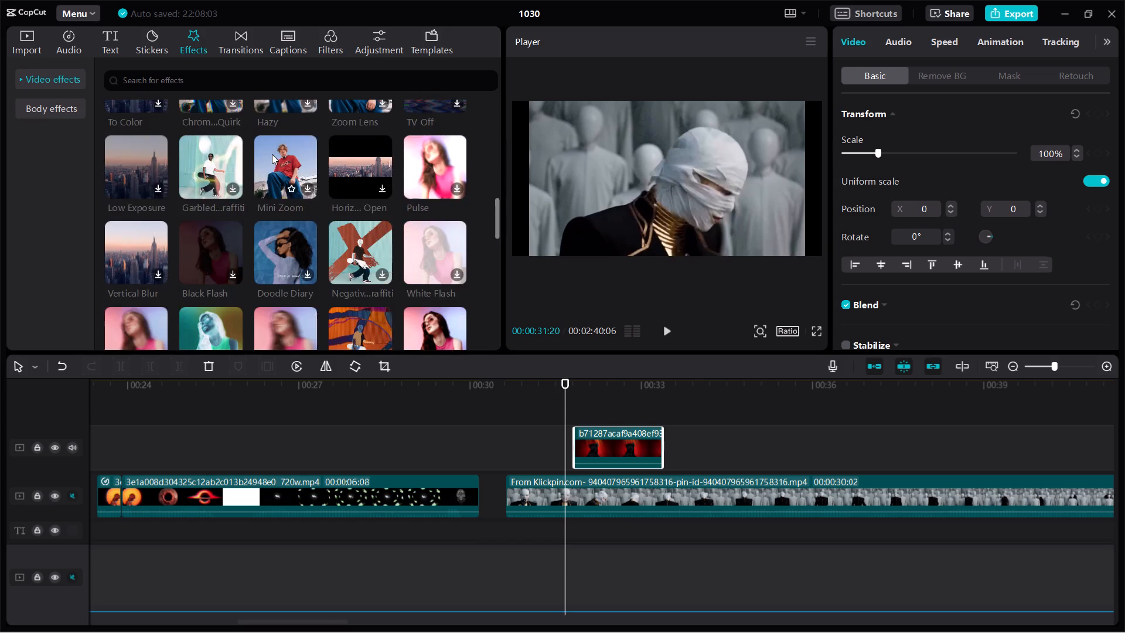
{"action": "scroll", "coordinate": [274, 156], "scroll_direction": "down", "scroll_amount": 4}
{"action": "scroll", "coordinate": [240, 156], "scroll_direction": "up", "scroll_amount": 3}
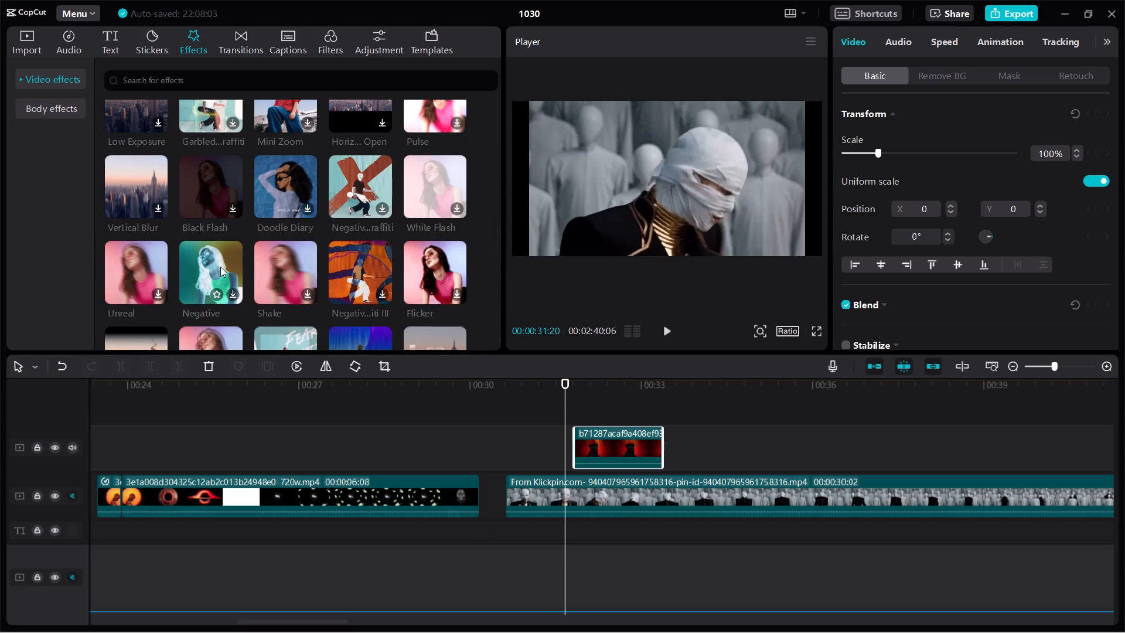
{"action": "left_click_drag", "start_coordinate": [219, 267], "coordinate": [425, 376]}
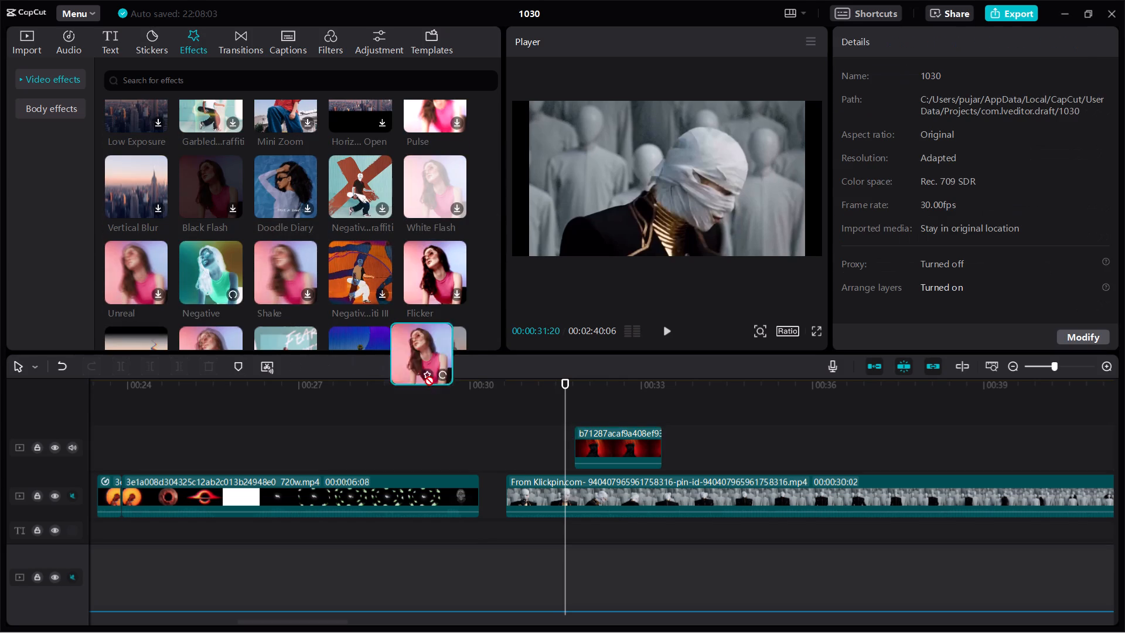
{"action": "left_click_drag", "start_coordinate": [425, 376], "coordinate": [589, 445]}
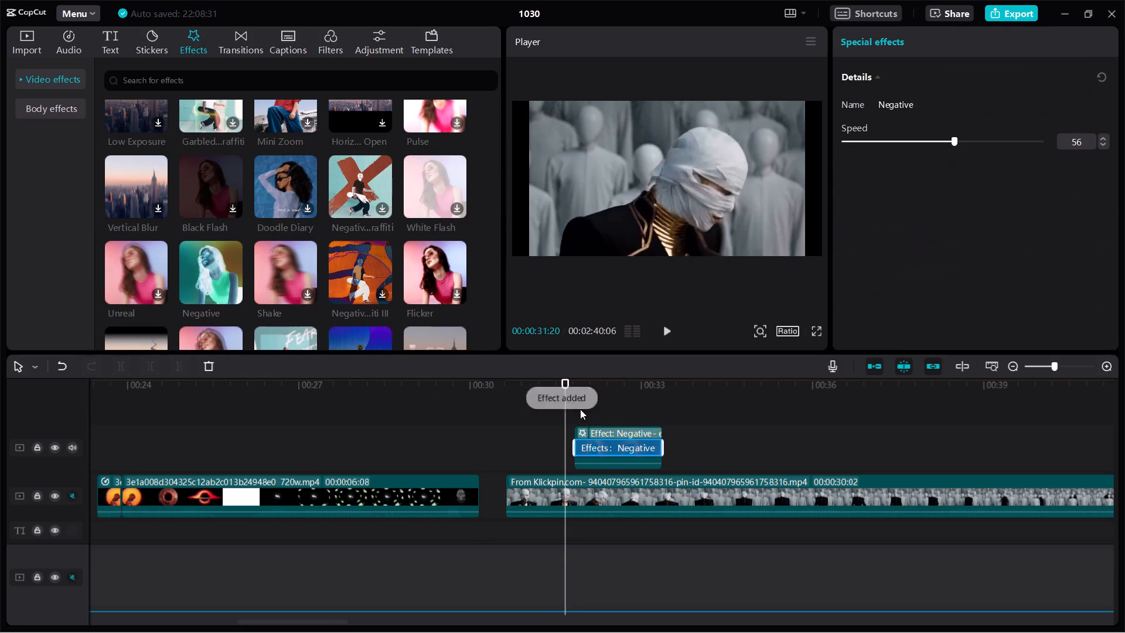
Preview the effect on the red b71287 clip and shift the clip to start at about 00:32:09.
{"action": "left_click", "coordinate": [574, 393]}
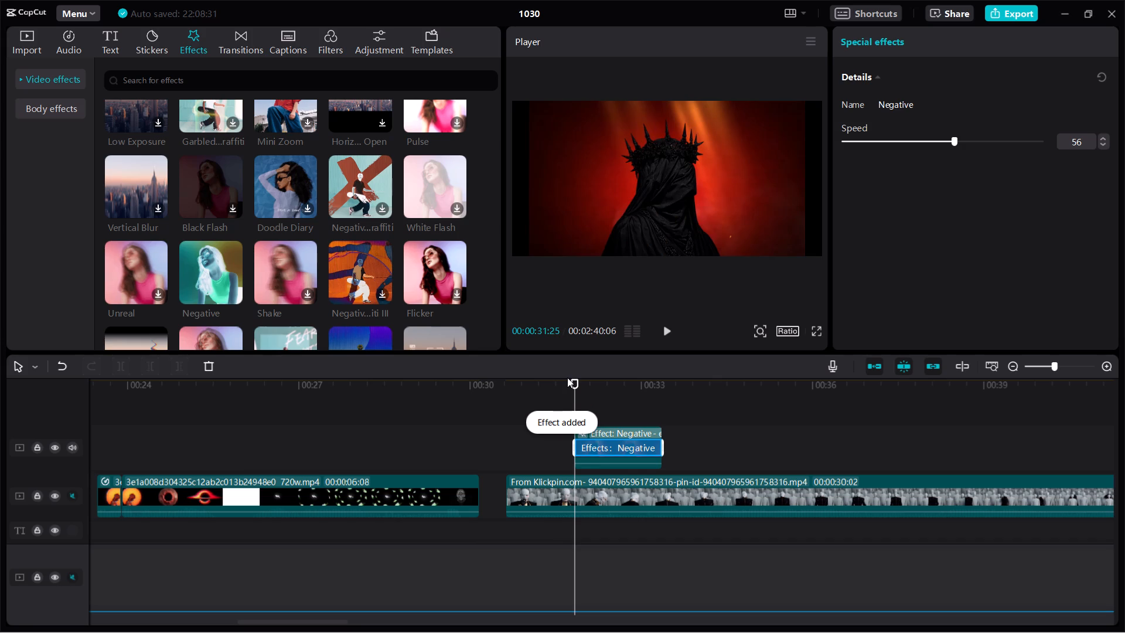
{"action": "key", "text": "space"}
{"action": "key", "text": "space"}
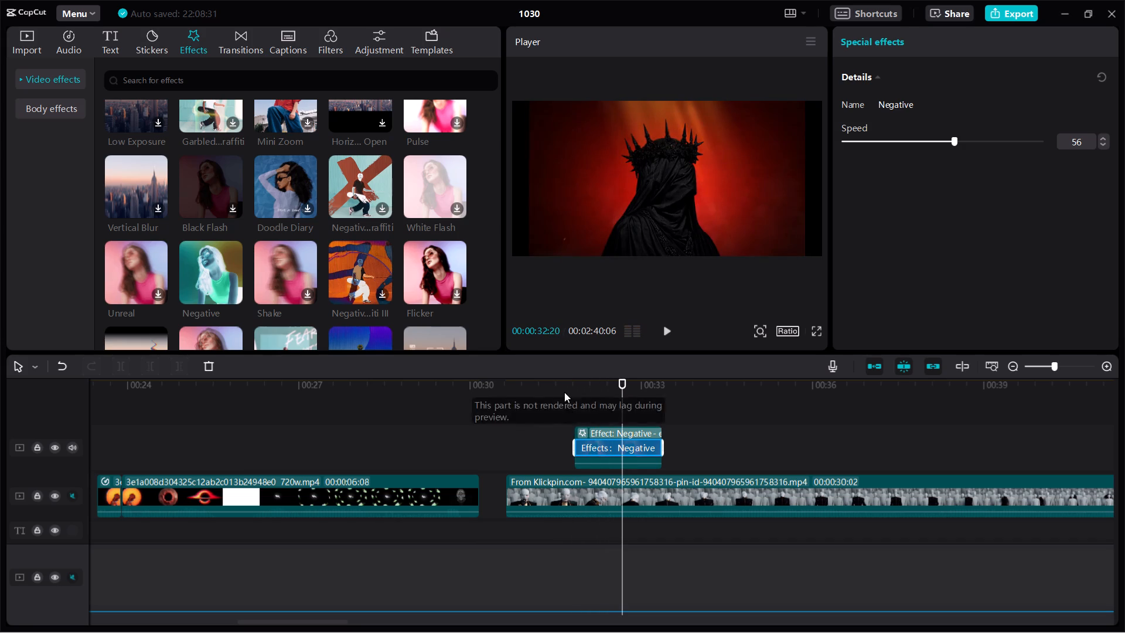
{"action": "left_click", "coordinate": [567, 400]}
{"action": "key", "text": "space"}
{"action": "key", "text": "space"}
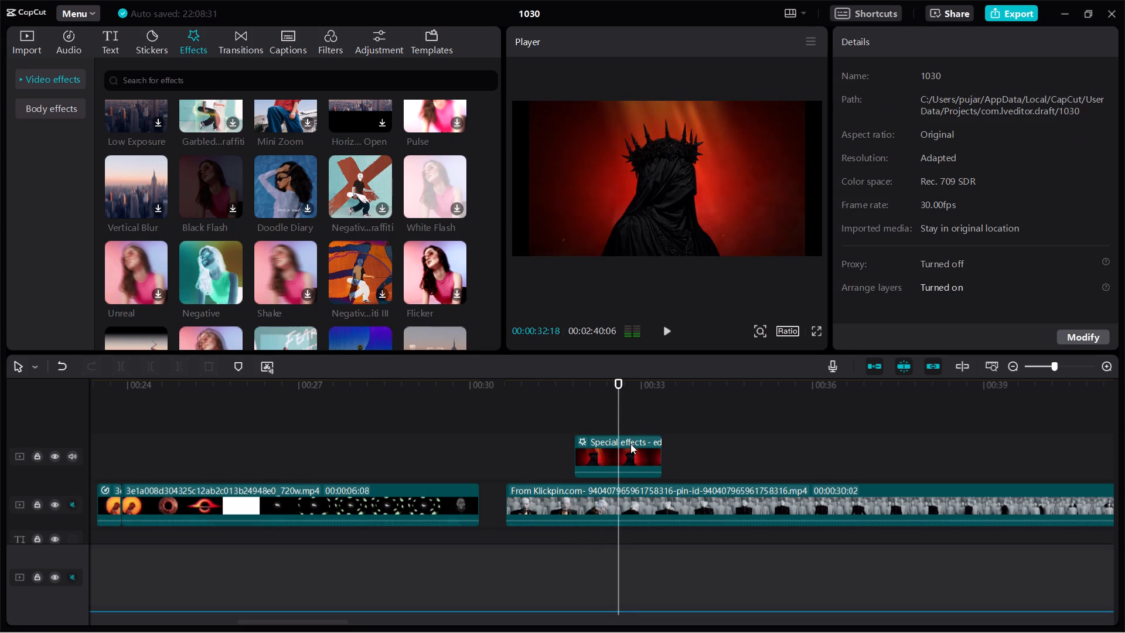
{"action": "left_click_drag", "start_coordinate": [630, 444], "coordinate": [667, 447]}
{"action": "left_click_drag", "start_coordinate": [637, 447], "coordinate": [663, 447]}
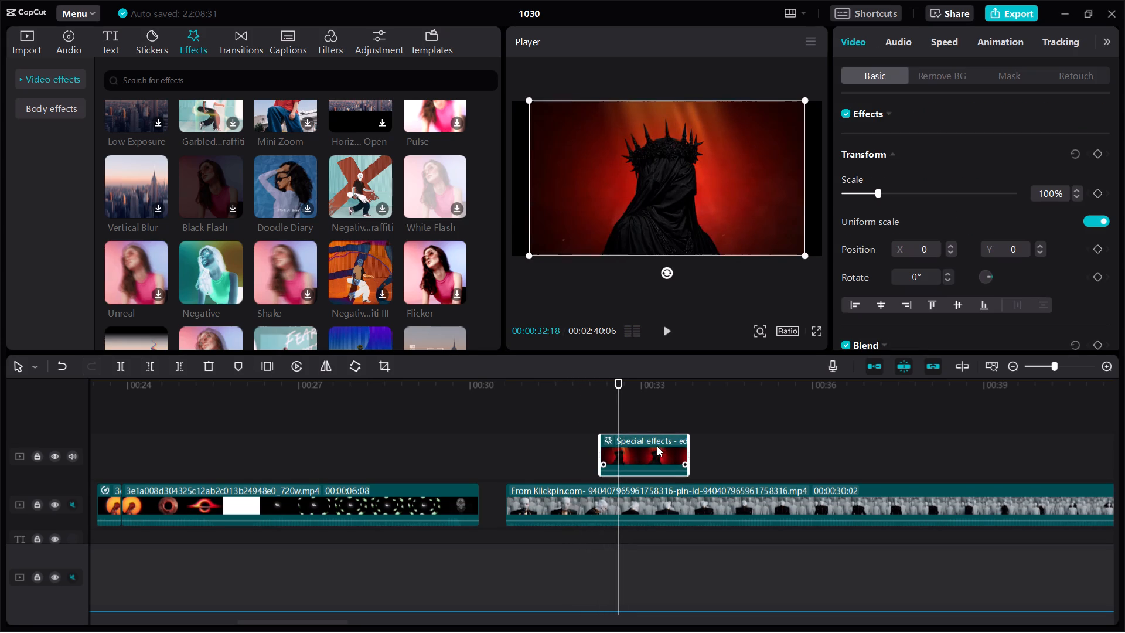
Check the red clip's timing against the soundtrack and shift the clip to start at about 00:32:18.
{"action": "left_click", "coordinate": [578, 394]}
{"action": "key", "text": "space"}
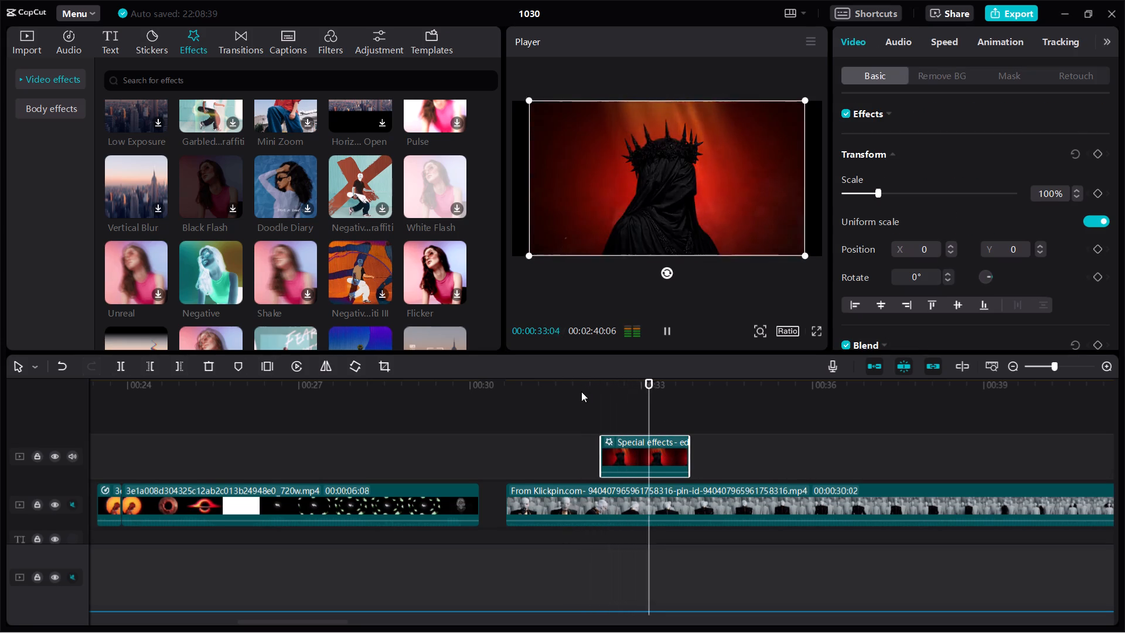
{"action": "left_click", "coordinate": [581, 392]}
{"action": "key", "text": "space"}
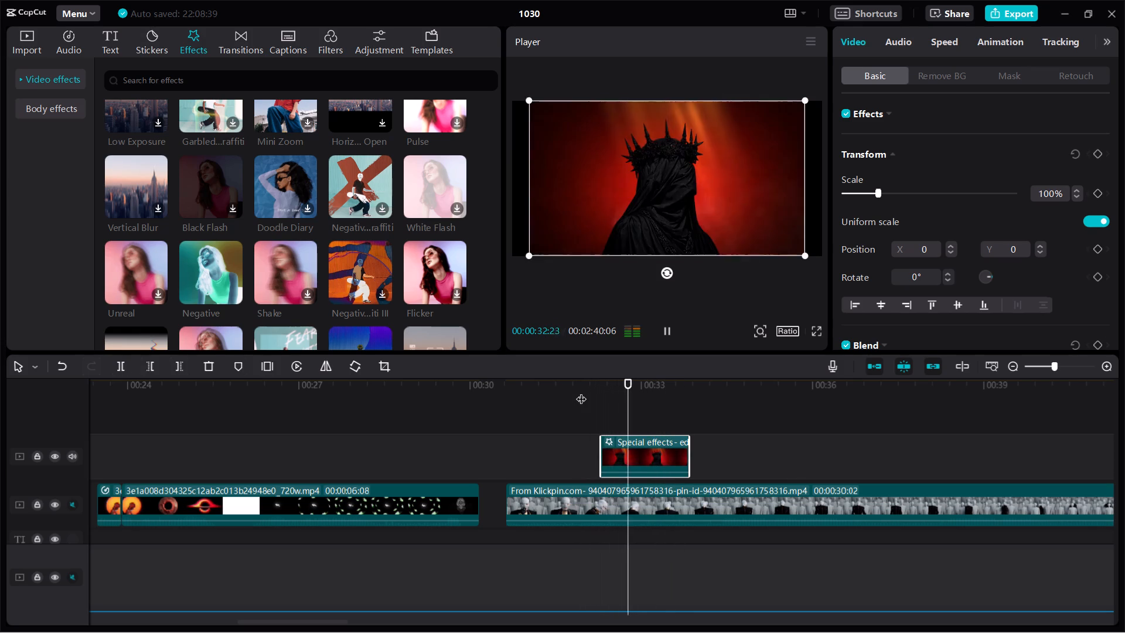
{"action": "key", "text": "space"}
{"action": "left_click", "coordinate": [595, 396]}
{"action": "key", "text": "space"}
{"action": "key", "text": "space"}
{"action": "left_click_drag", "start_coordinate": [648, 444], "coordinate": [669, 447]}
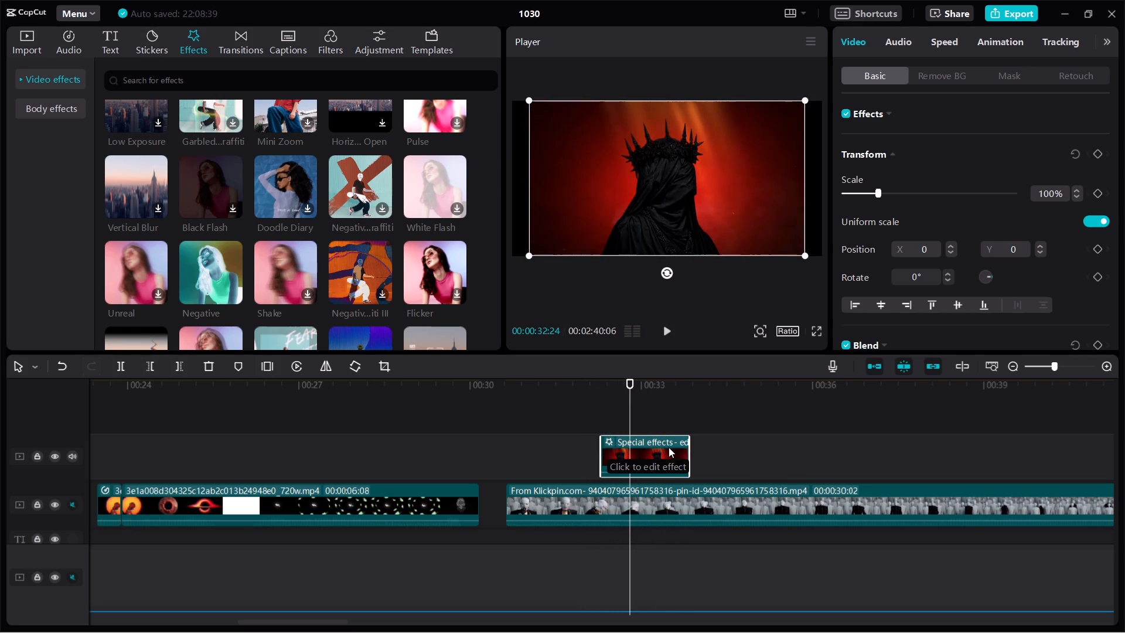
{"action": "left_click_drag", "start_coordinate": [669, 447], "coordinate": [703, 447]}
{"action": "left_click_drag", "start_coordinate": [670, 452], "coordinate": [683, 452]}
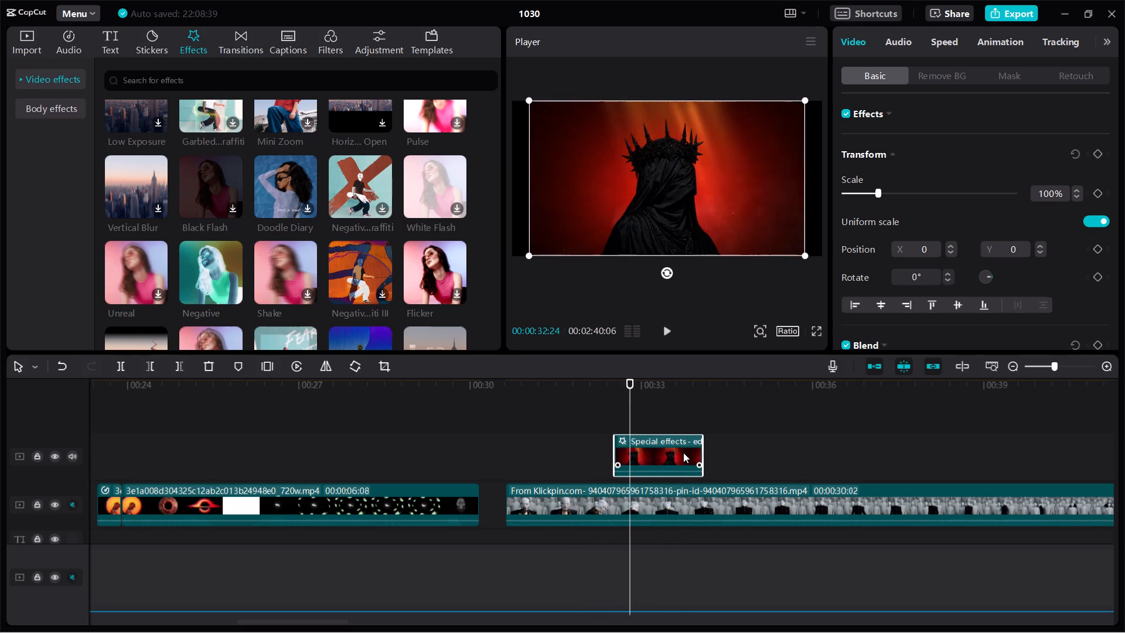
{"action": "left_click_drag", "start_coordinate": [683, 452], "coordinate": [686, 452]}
Check the timing and add the Negative effect on its own track above the red clip, starting at 00:32:18.
{"action": "left_click", "coordinate": [591, 393]}
{"action": "key", "text": "space"}
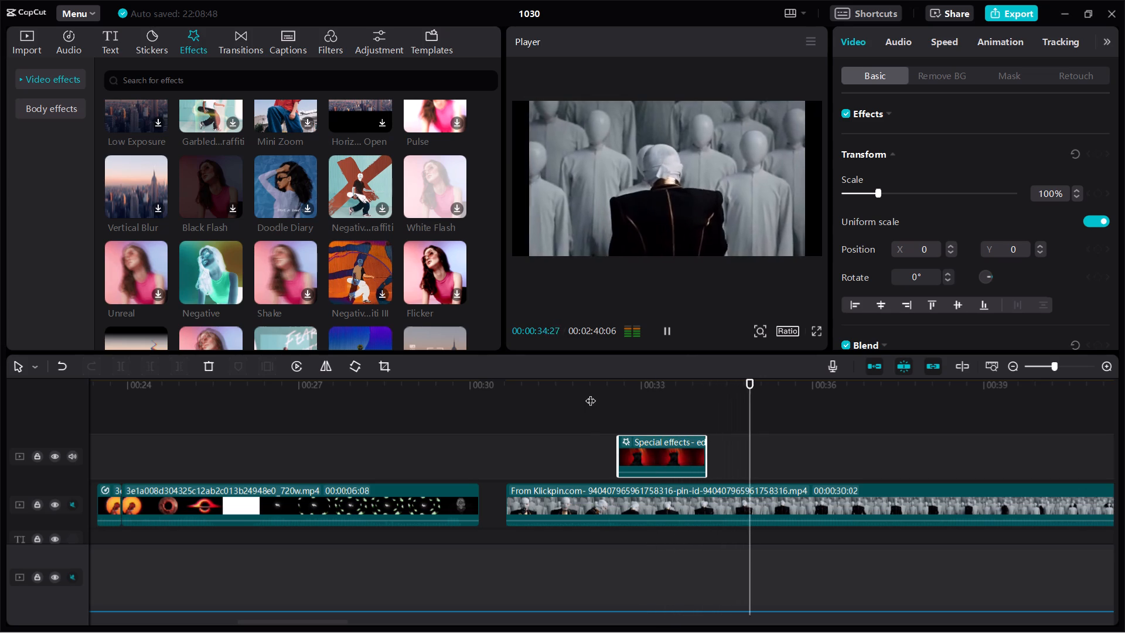
{"action": "left_click", "coordinate": [591, 393]}
{"action": "key", "text": "space"}
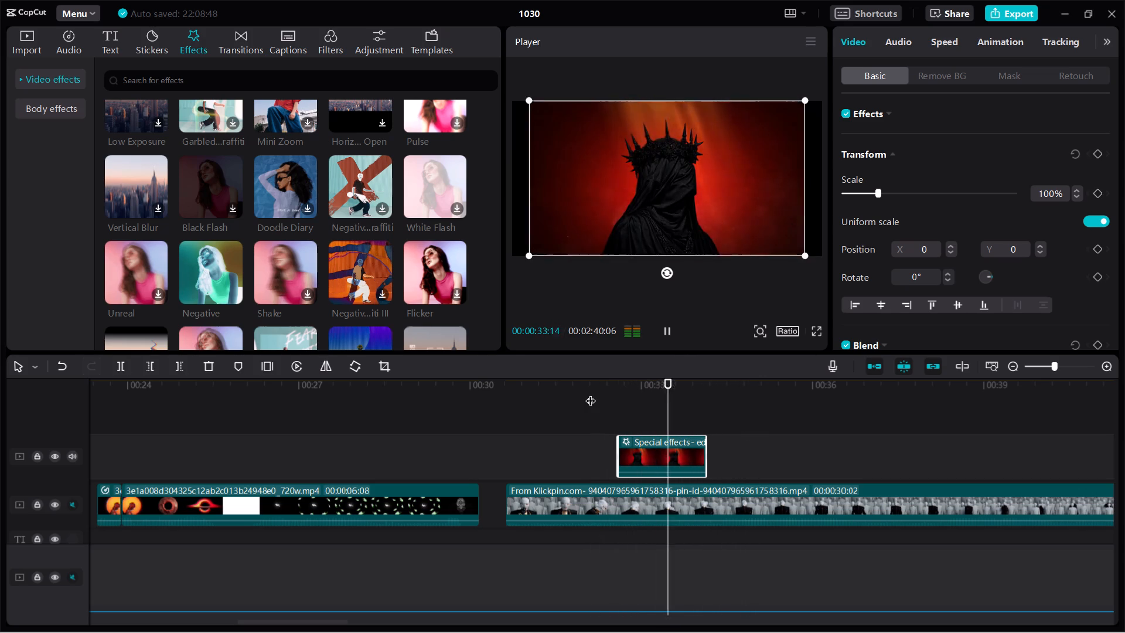
{"action": "key", "text": "space"}
{"action": "left_click", "coordinate": [619, 389]}
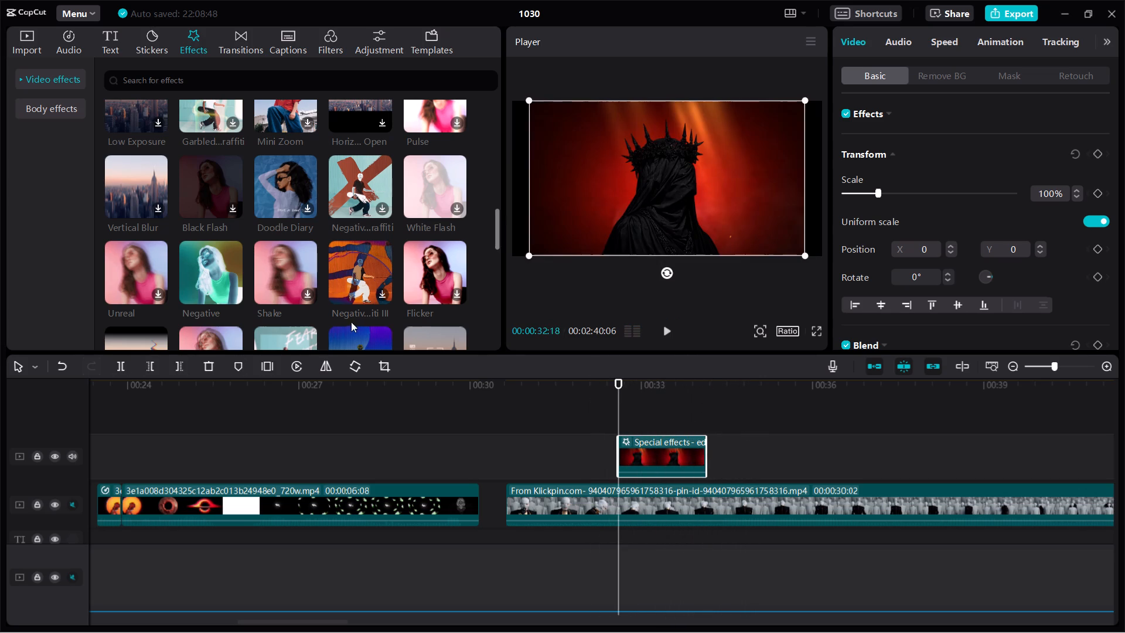
{"action": "left_click_drag", "start_coordinate": [209, 265], "coordinate": [482, 373]}
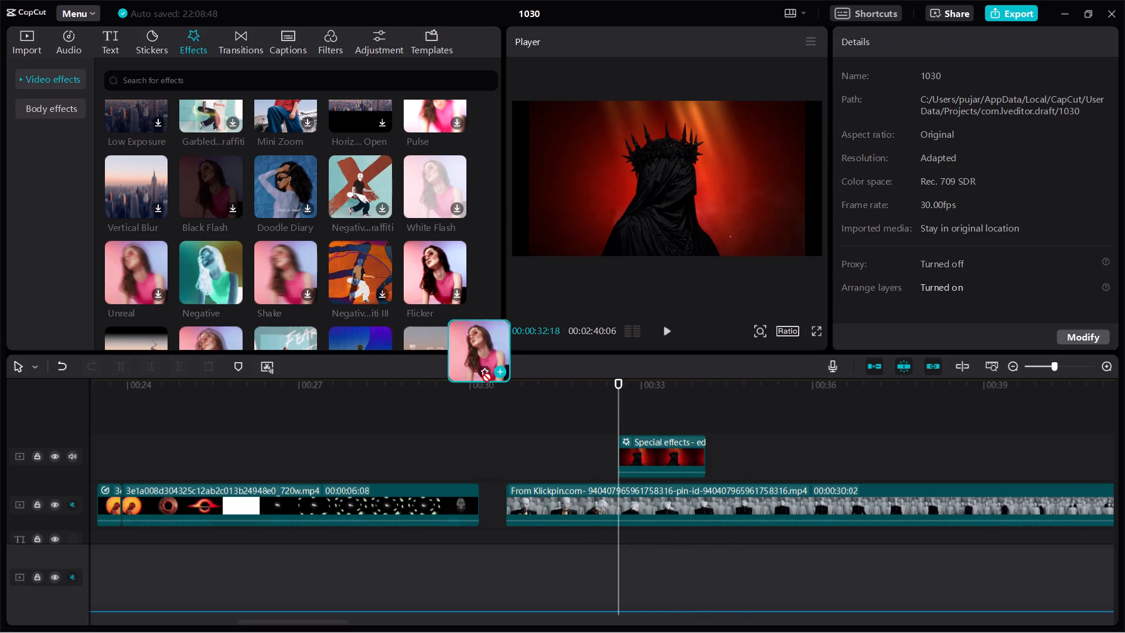
{"action": "left_click_drag", "start_coordinate": [482, 373], "coordinate": [619, 412]}
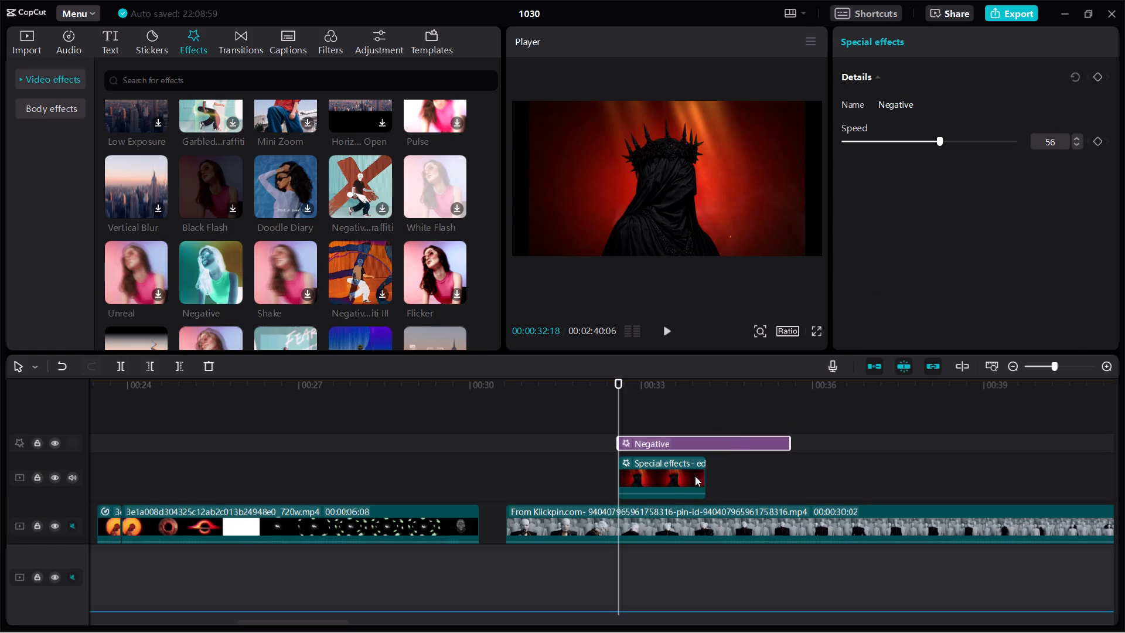
Trim the end of the separate Negative effect to about 00:34:04, in line with the red clip's end.
{"action": "left_click", "coordinate": [679, 473]}
{"action": "left_click", "coordinate": [783, 439]}
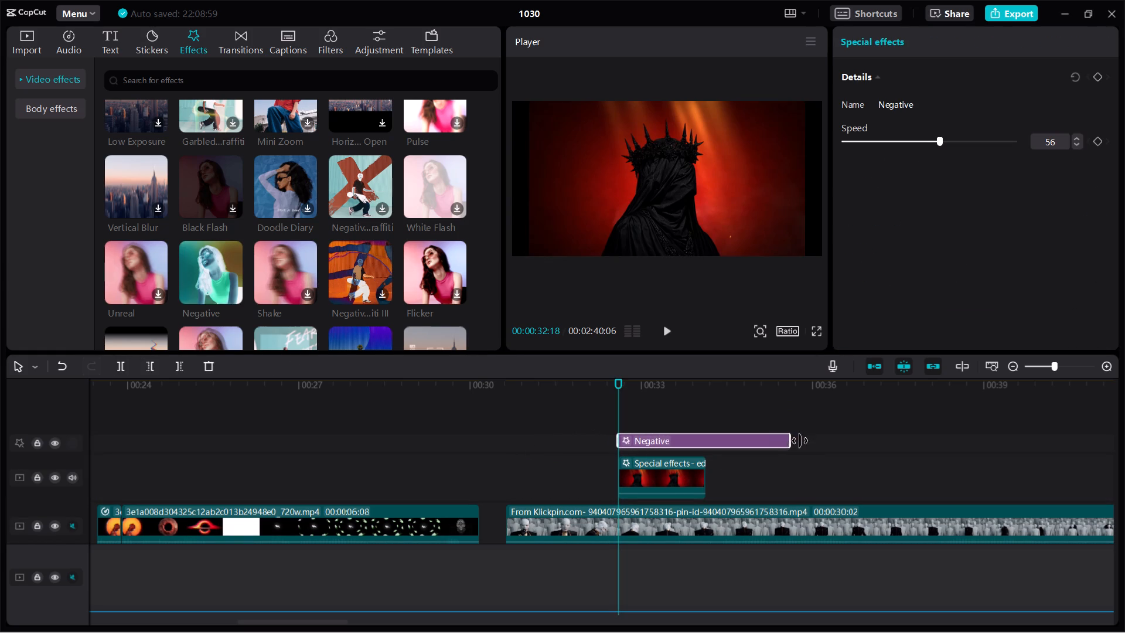
{"action": "left_click_drag", "start_coordinate": [796, 441], "coordinate": [744, 450]}
{"action": "left_click_drag", "start_coordinate": [790, 438], "coordinate": [705, 453]}
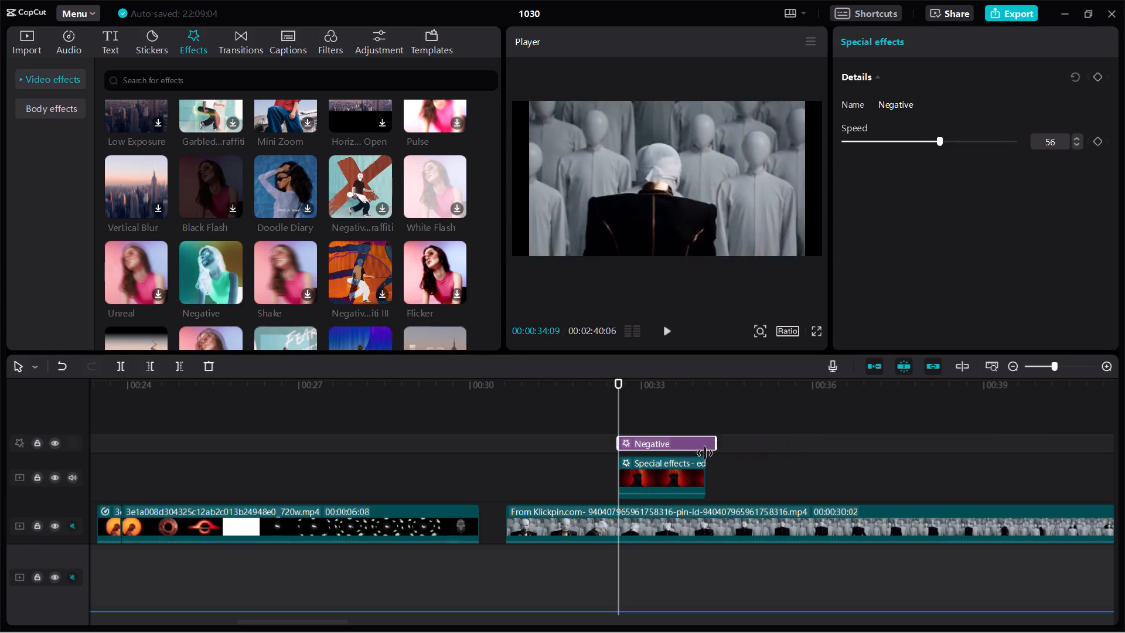
{"action": "left_click_drag", "start_coordinate": [705, 453], "coordinate": [703, 454]}
Delete the short red b71287 clip between the Negative effect and the mannequin clip.
{"action": "left_click", "coordinate": [686, 467]}
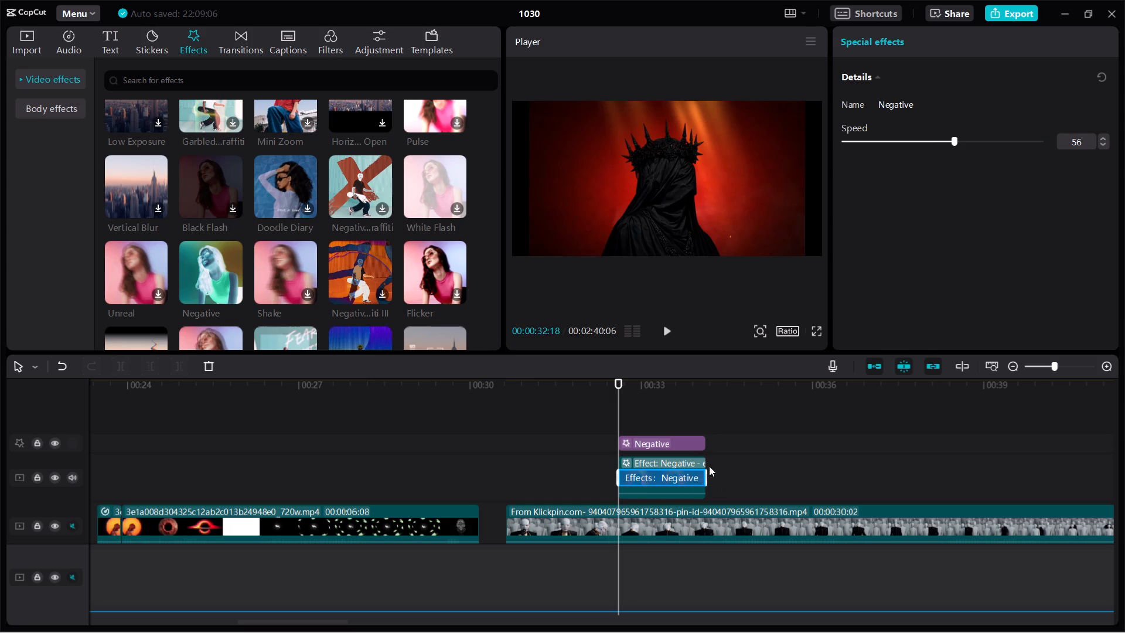
{"action": "left_click", "coordinate": [693, 461]}
{"action": "key", "text": "BackSpace"}
Play back the mannequin clip from about 00:32:09 into the start of the Negative effect.
{"action": "left_click", "coordinate": [602, 393]}
{"action": "key", "text": "space"}
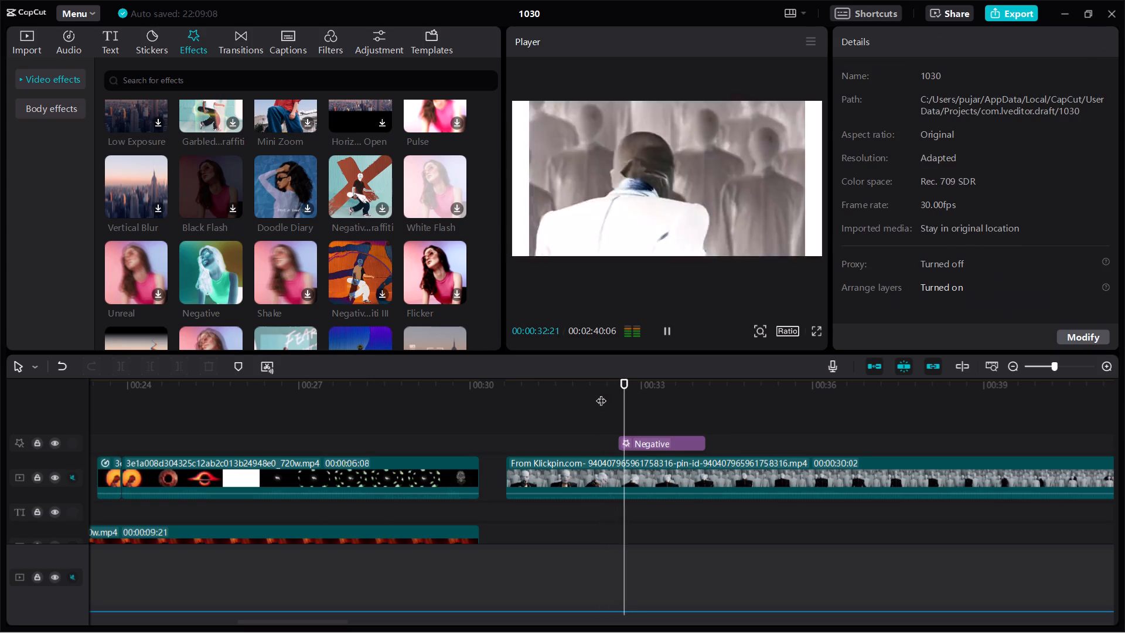
{"action": "left_click", "coordinate": [601, 393]}
{"action": "key", "text": "space"}
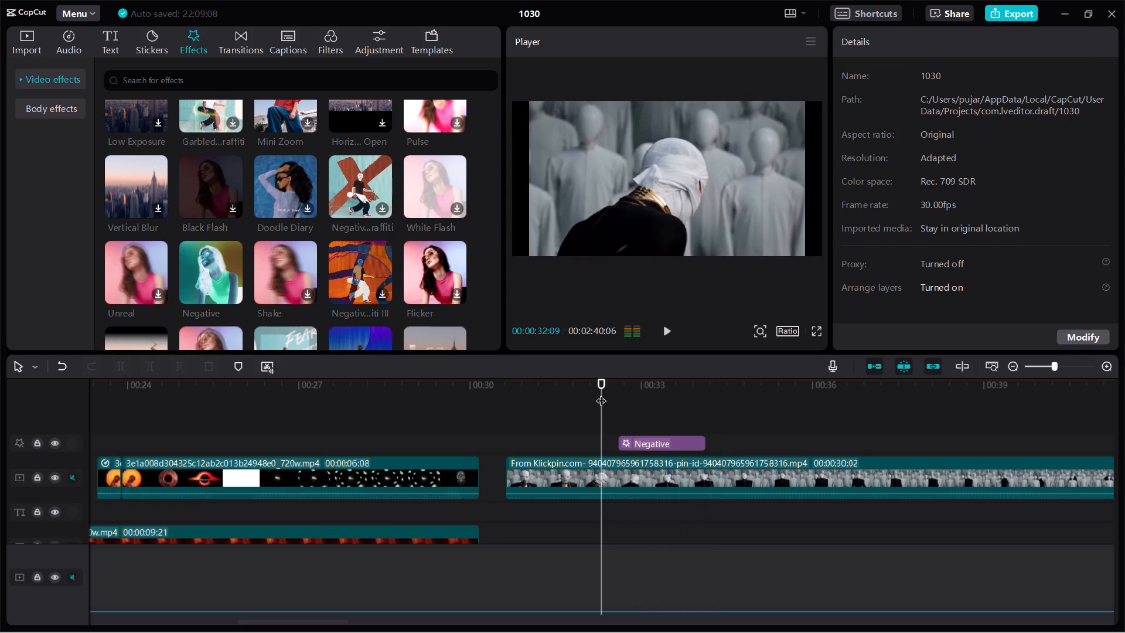
Check the timing by playback and trim the end of the Negative effect to about 00:33:15.
{"action": "key", "text": "space"}
{"action": "key", "text": "space"}
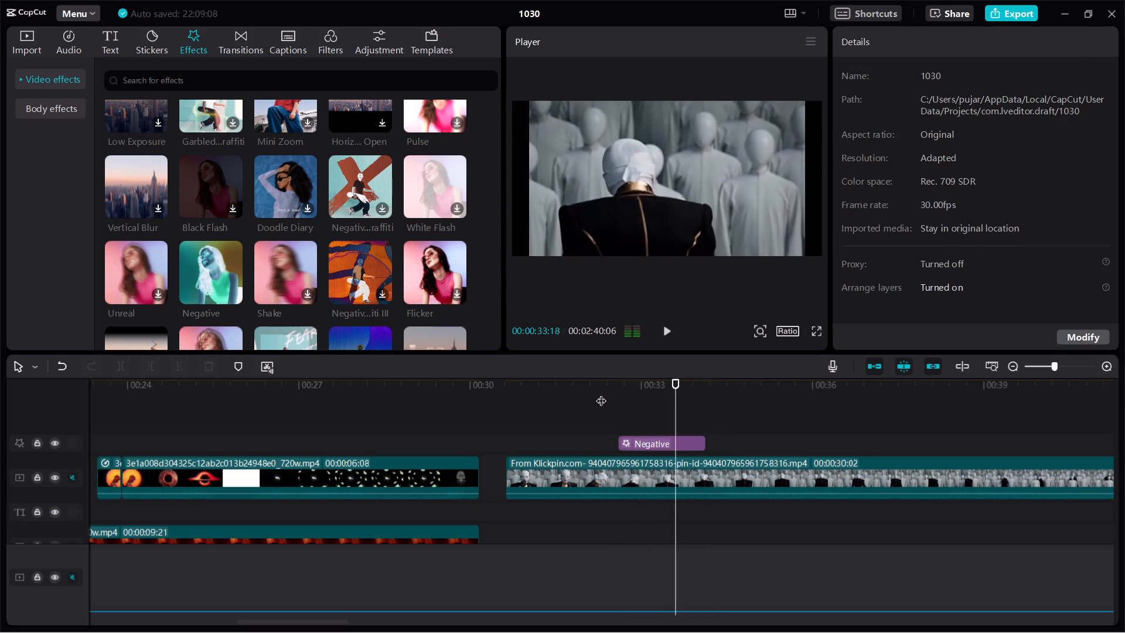
{"action": "left_click", "coordinate": [601, 393]}
{"action": "key", "text": "space"}
{"action": "key", "text": "space"}
{"action": "left_click_drag", "start_coordinate": [699, 439], "coordinate": [694, 433]}
{"action": "key", "text": "ctrl+z"}
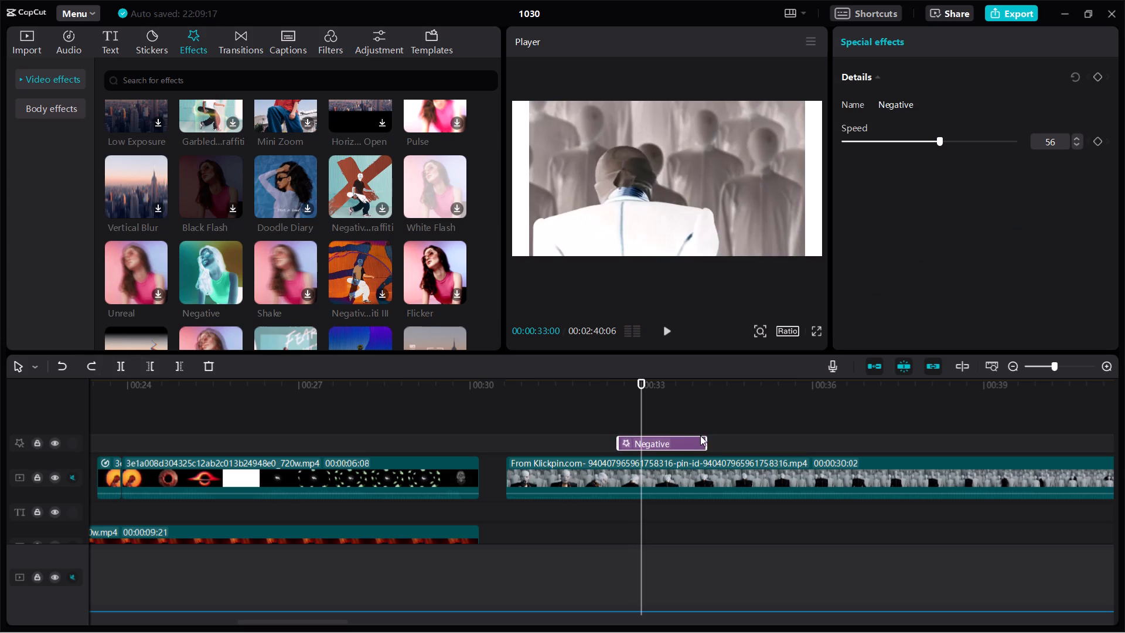
{"action": "left_click_drag", "start_coordinate": [706, 440], "coordinate": [669, 437]}
Play back the mannequin clip from about 00:32:10 through the Negative effect to check its timing.
{"action": "left_click", "coordinate": [621, 391]}
{"action": "key", "text": "space"}
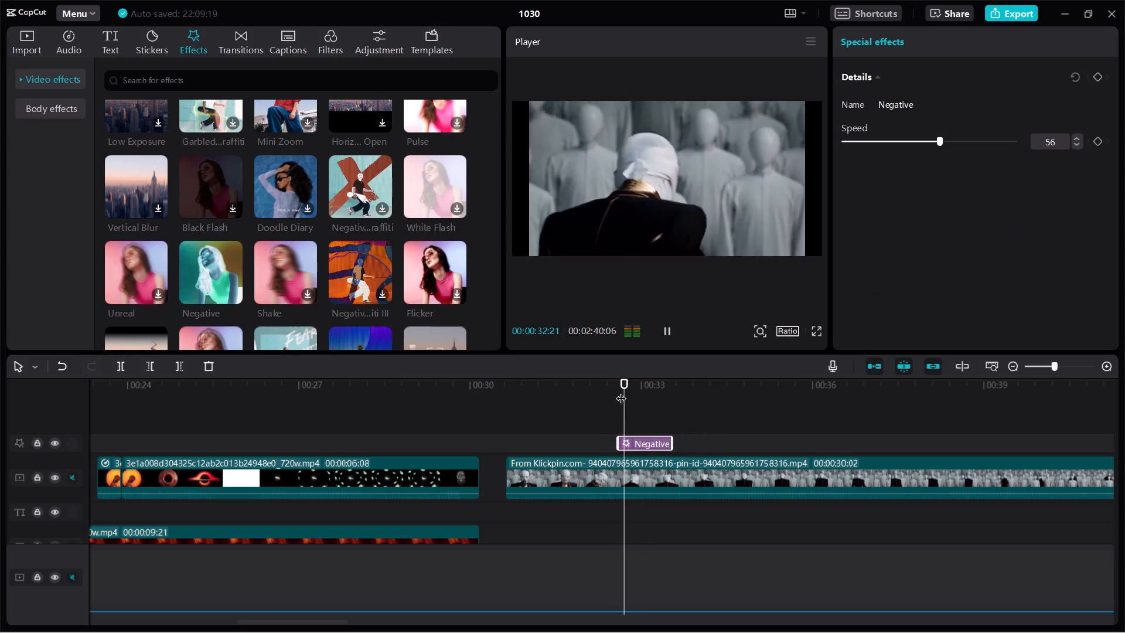
{"action": "left_click", "coordinate": [621, 391]}
{"action": "key", "text": "space"}
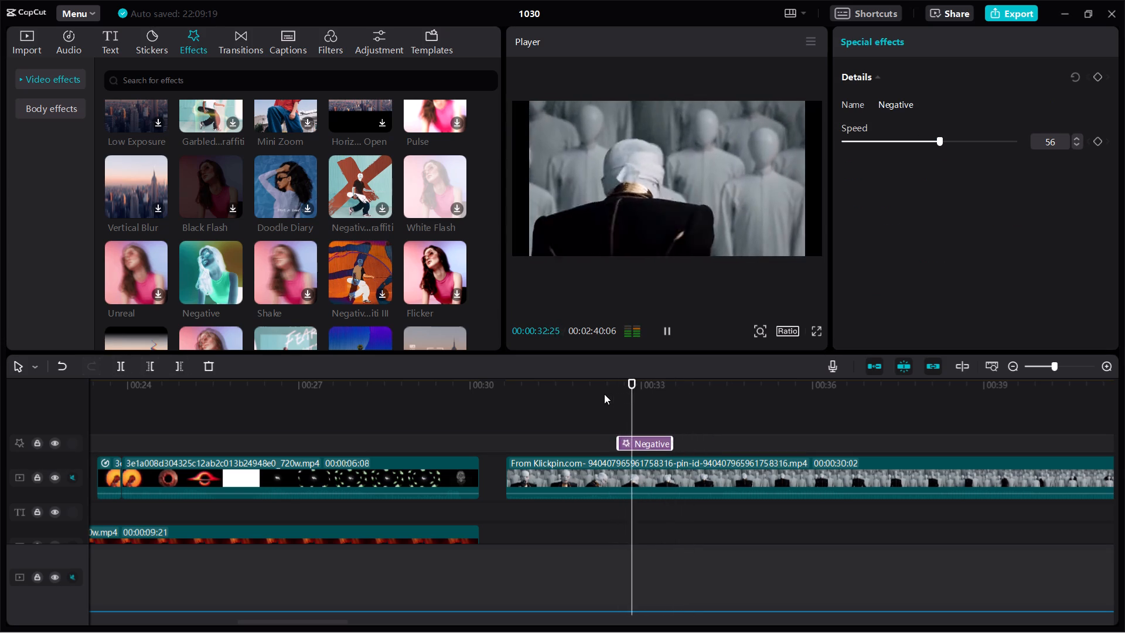
{"action": "left_click", "coordinate": [604, 394]}
{"action": "key", "text": "space"}
{"action": "key", "text": "space"}
{"action": "key", "text": "space"}
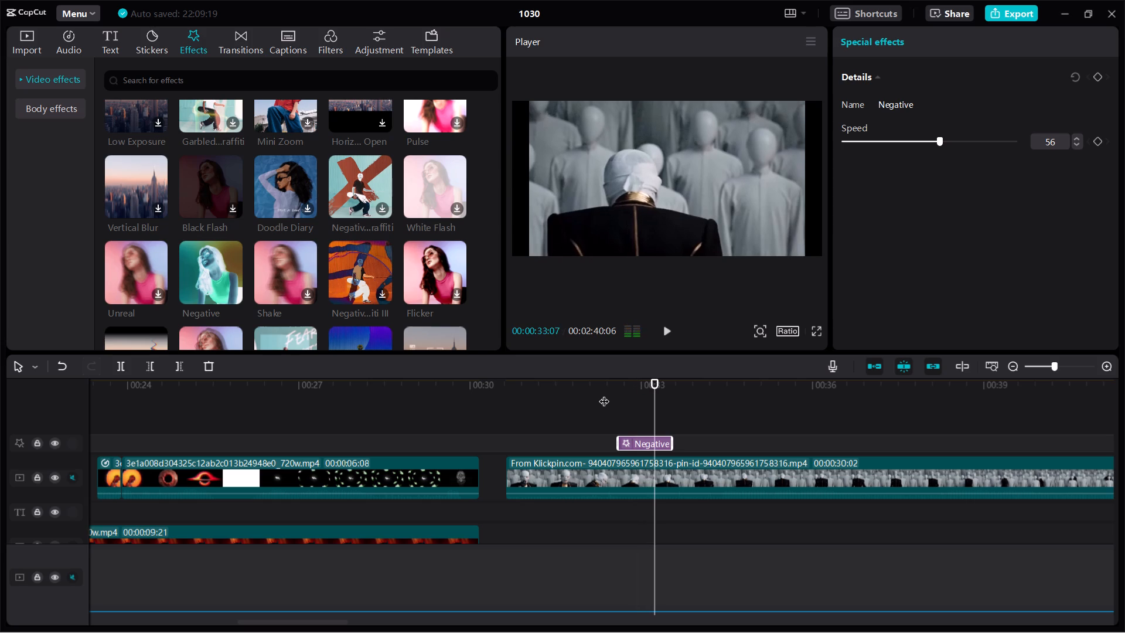
Duplicate the Negative effect onto a track above the original, starting at about 00:33:02 so the two overlap.
{"action": "left_click", "coordinate": [642, 440]}
{"action": "key", "text": "ctrl+c"}
{"action": "left_click", "coordinate": [622, 390], "text": "ctrl"}
{"action": "key", "text": "space"}
{"action": "key", "text": "space"}
{"action": "key", "text": "ctrl+v"}
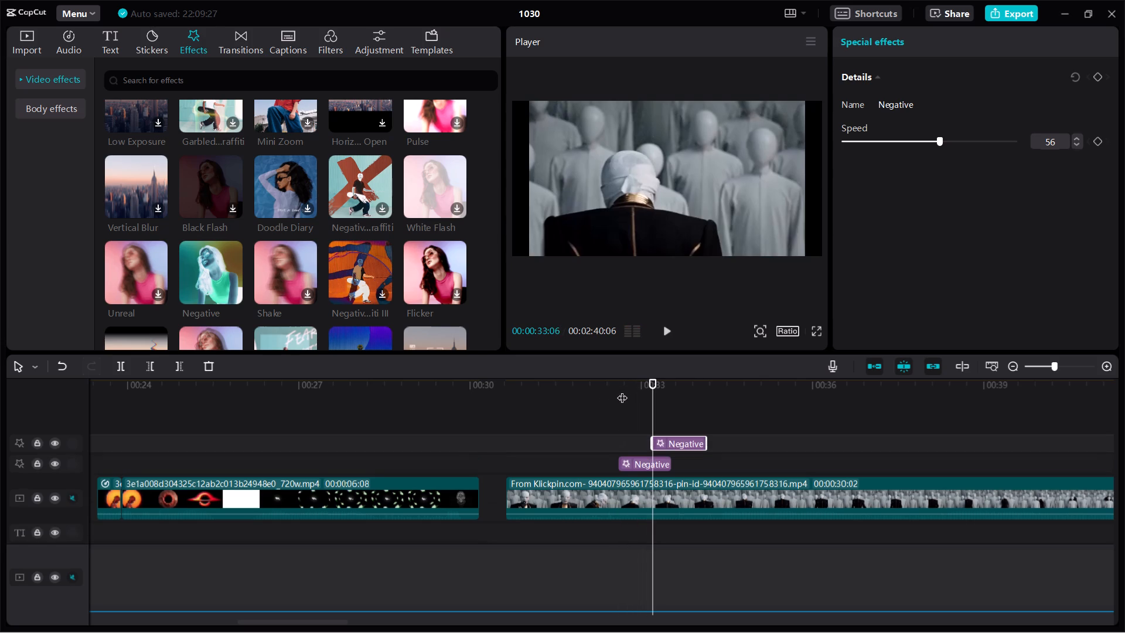
{"action": "left_click_drag", "start_coordinate": [672, 438], "coordinate": [665, 438]}
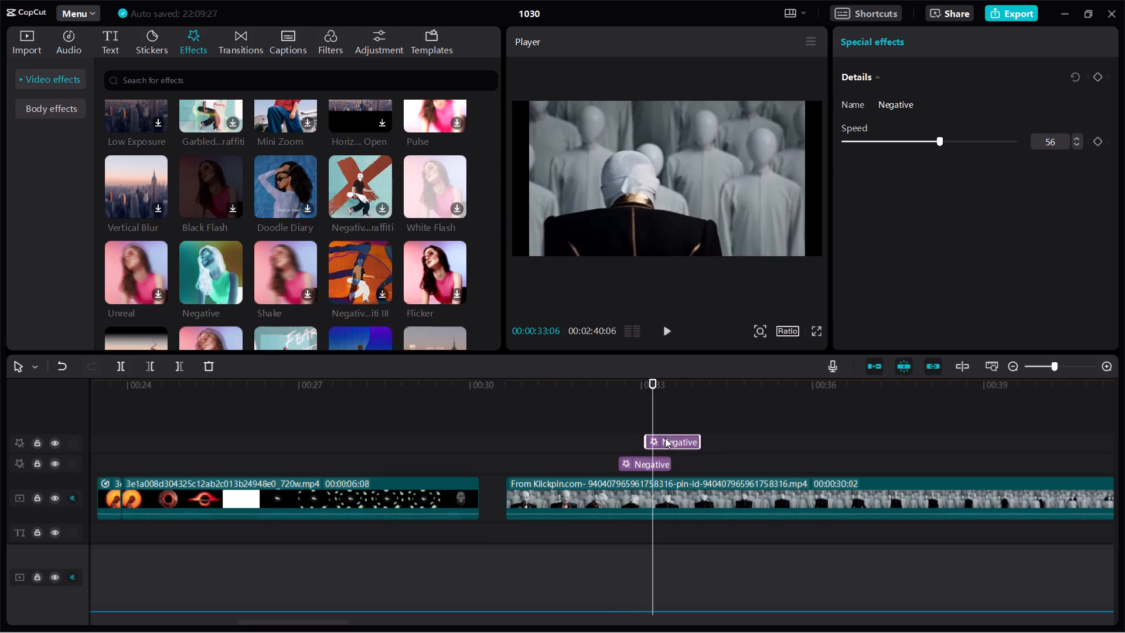
{"action": "left_click_drag", "start_coordinate": [665, 438], "coordinate": [664, 438]}
Play back the mannequin clip from about 00:32:12 through both Negative effects to about 00:36:11.
{"action": "left_click", "coordinate": [608, 391]}
{"action": "key", "text": "space"}
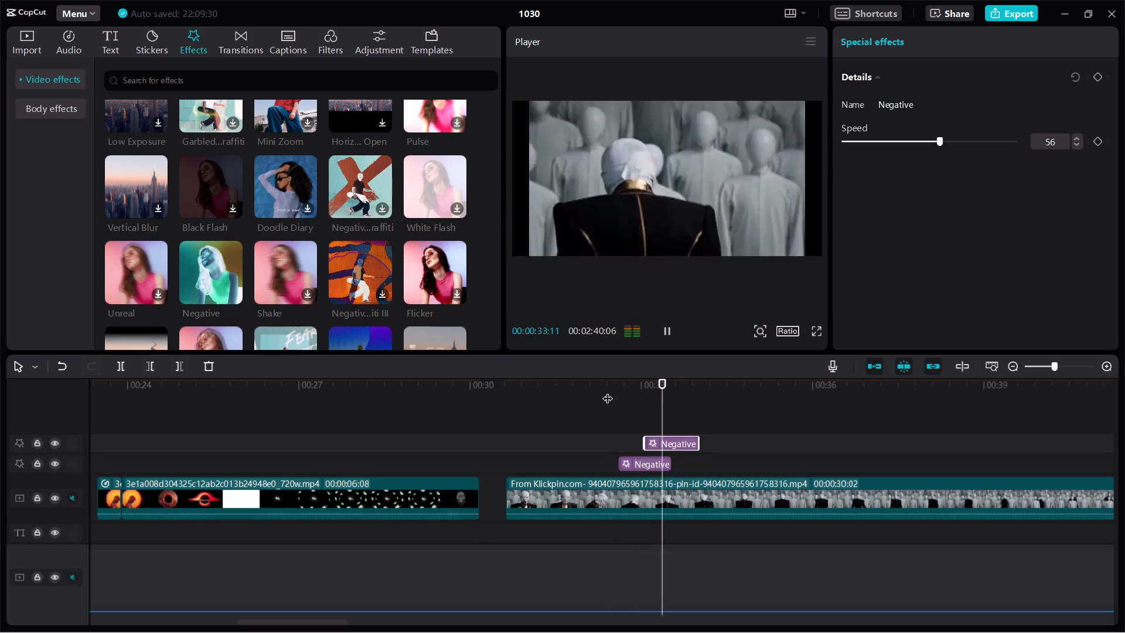
{"action": "left_click", "coordinate": [608, 391]}
{"action": "key", "text": "space"}
{"action": "key", "text": "space"}
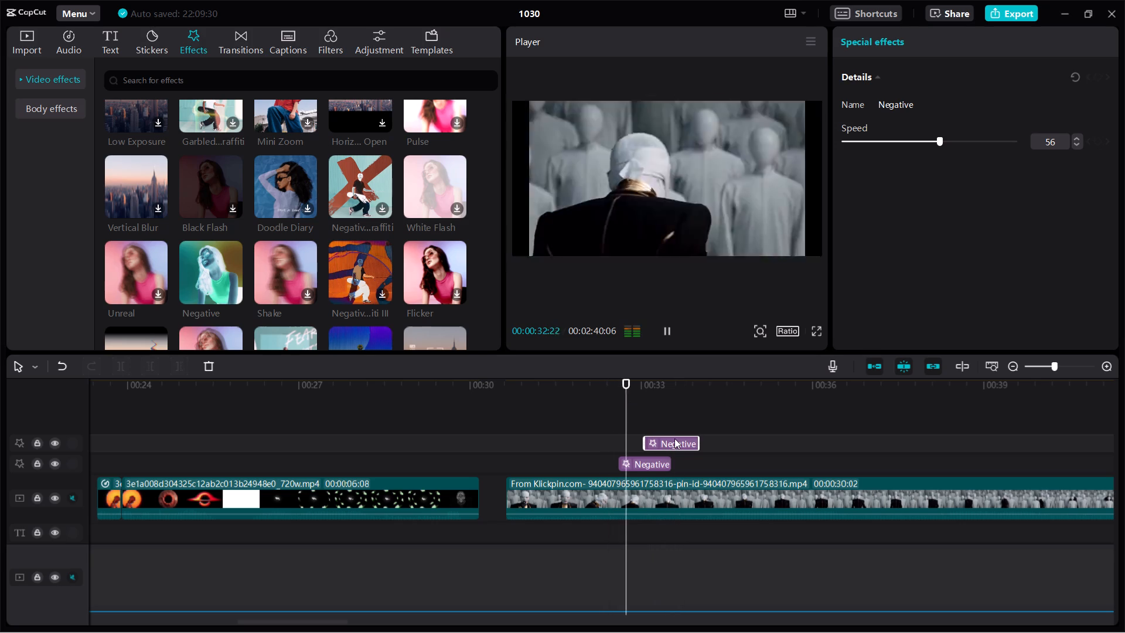
{"action": "key", "text": "space"}
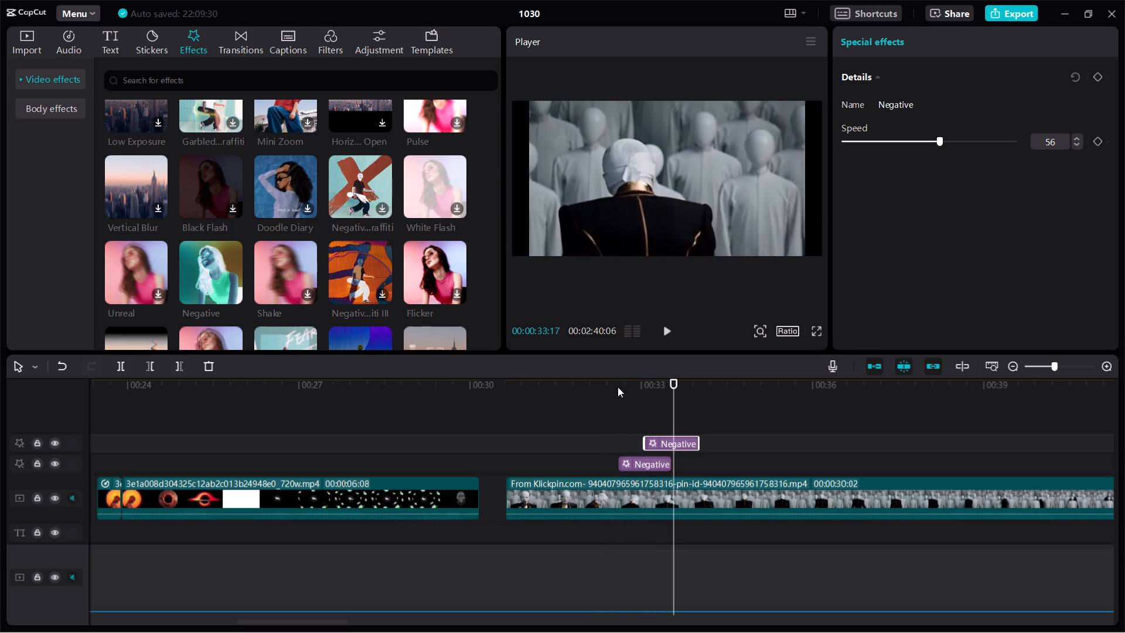
{"action": "left_click", "coordinate": [618, 387]}
{"action": "key", "text": "space"}
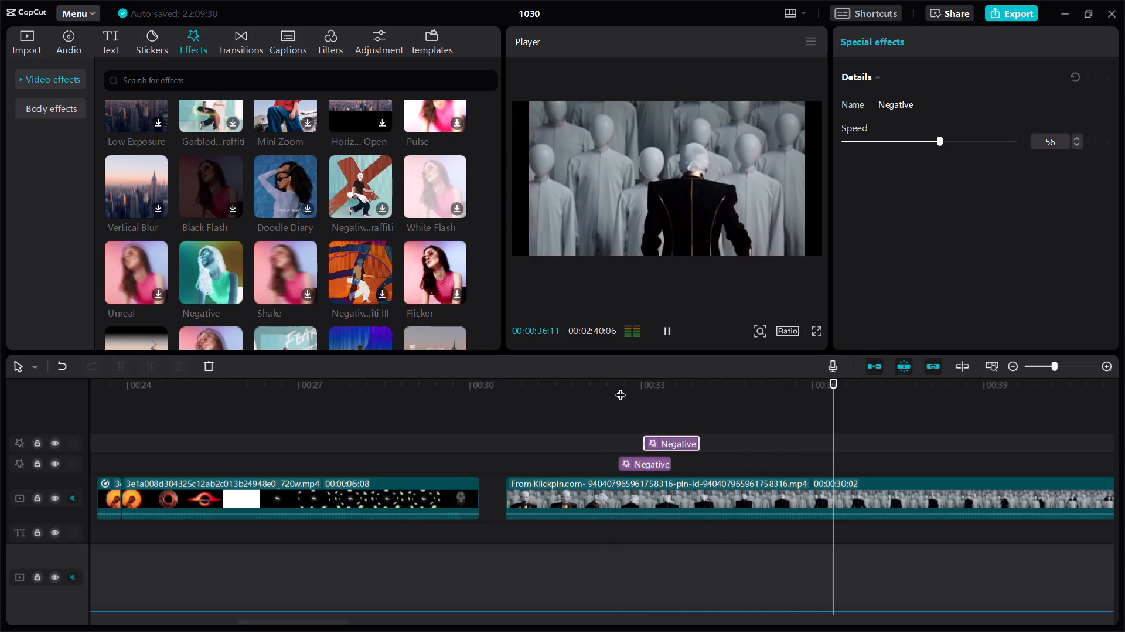
{"action": "key", "text": "space"}
{"action": "left_click", "coordinate": [615, 383]}
{"action": "key", "text": "space"}
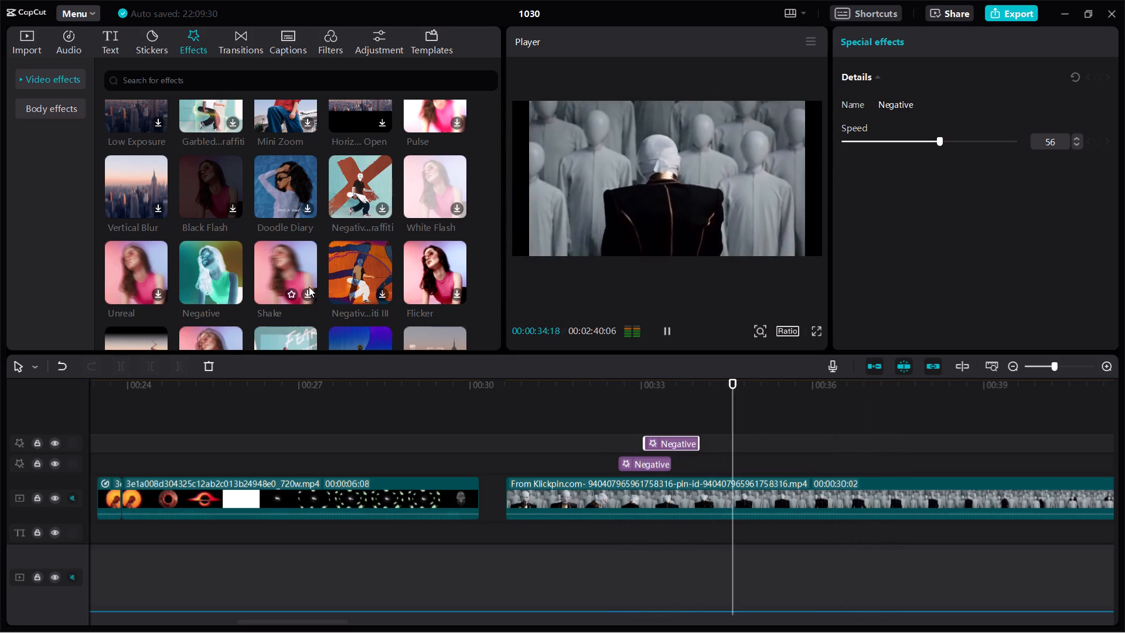
{"action": "key", "text": "space"}
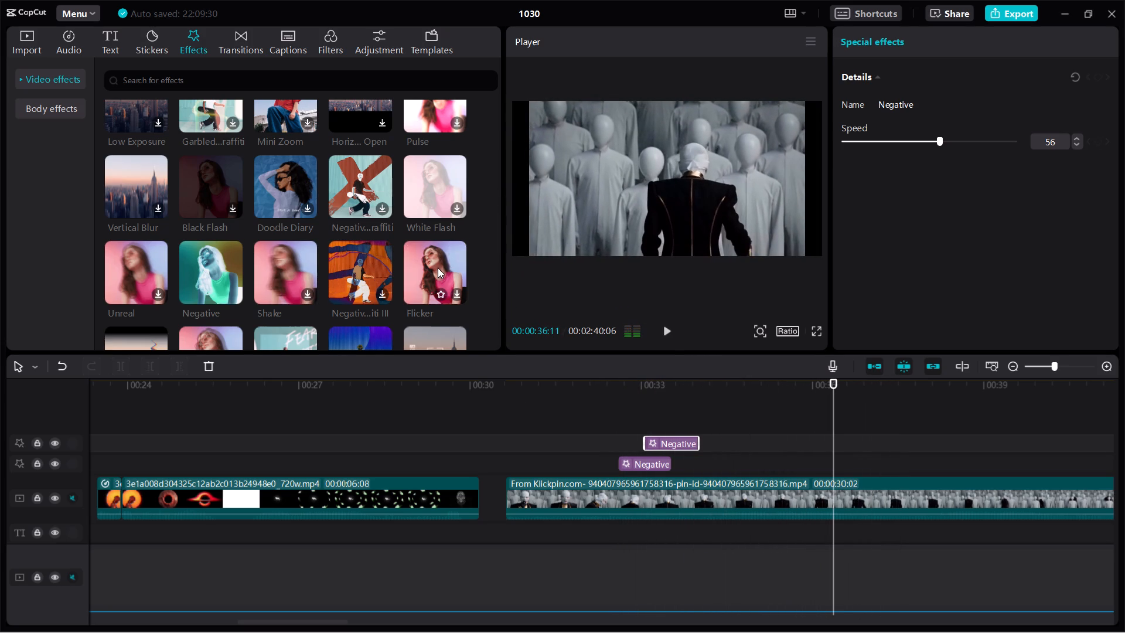
Add the Flicker effect on its own track above the Negative effects, starting at about 00:34:11, and play it back.
{"action": "left_click_drag", "start_coordinate": [438, 267], "coordinate": [719, 429]}
{"action": "left_click", "coordinate": [690, 390]}
{"action": "key", "text": "space"}
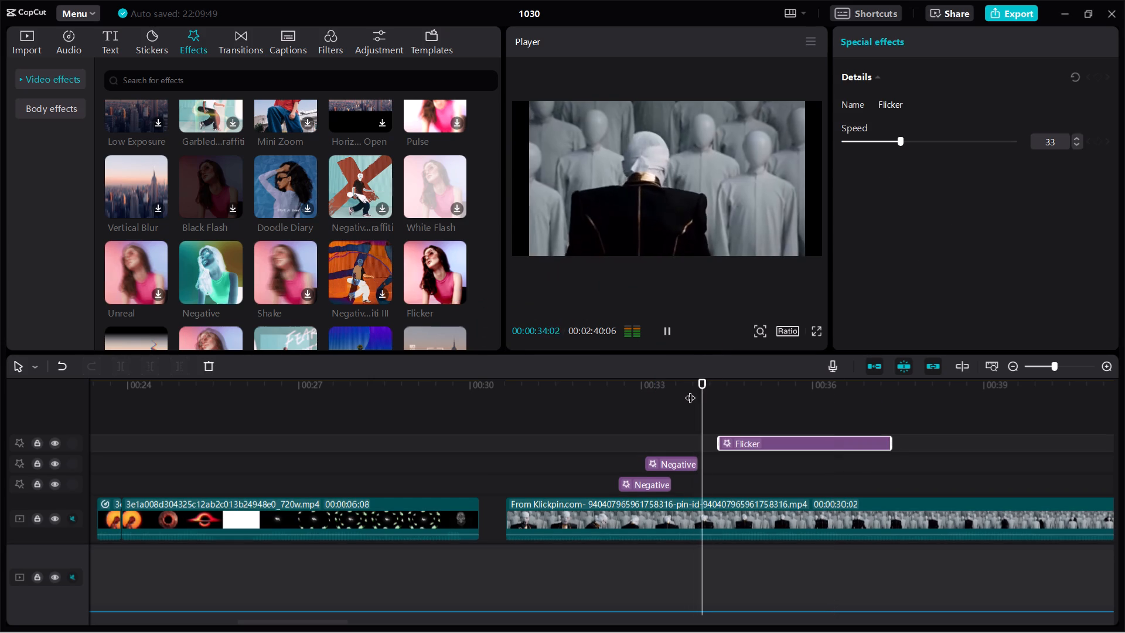
{"action": "key", "text": "space"}
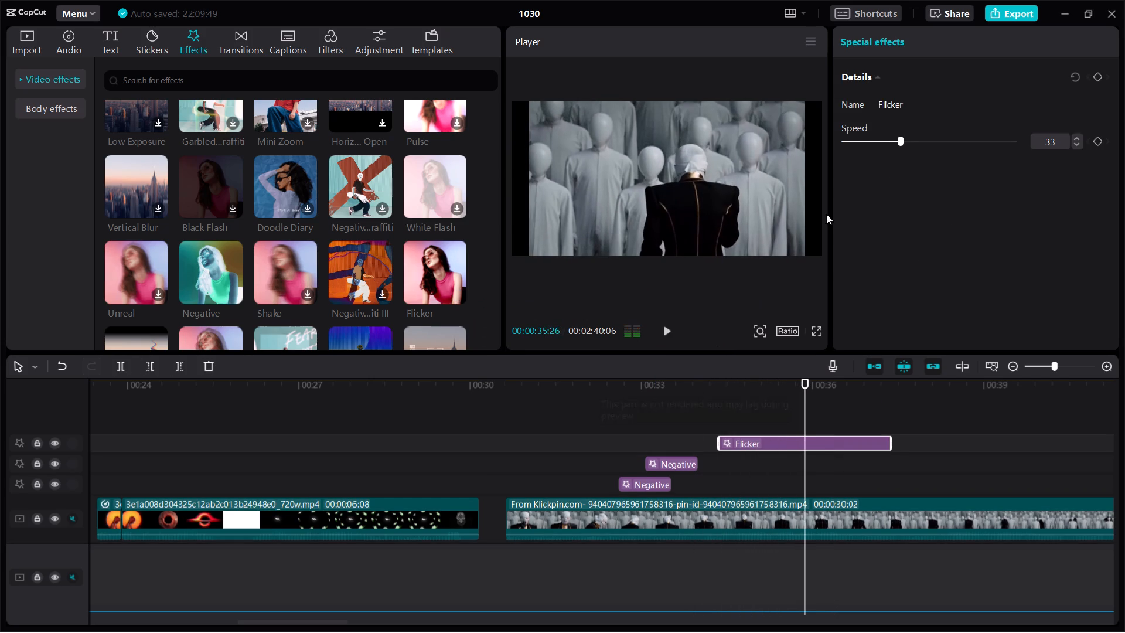
Set the Flicker effect's speed to 100 and play it back.
{"action": "left_click_drag", "start_coordinate": [908, 142], "coordinate": [1124, 125]}
{"action": "left_click", "coordinate": [712, 391]}
{"action": "key", "text": "space"}
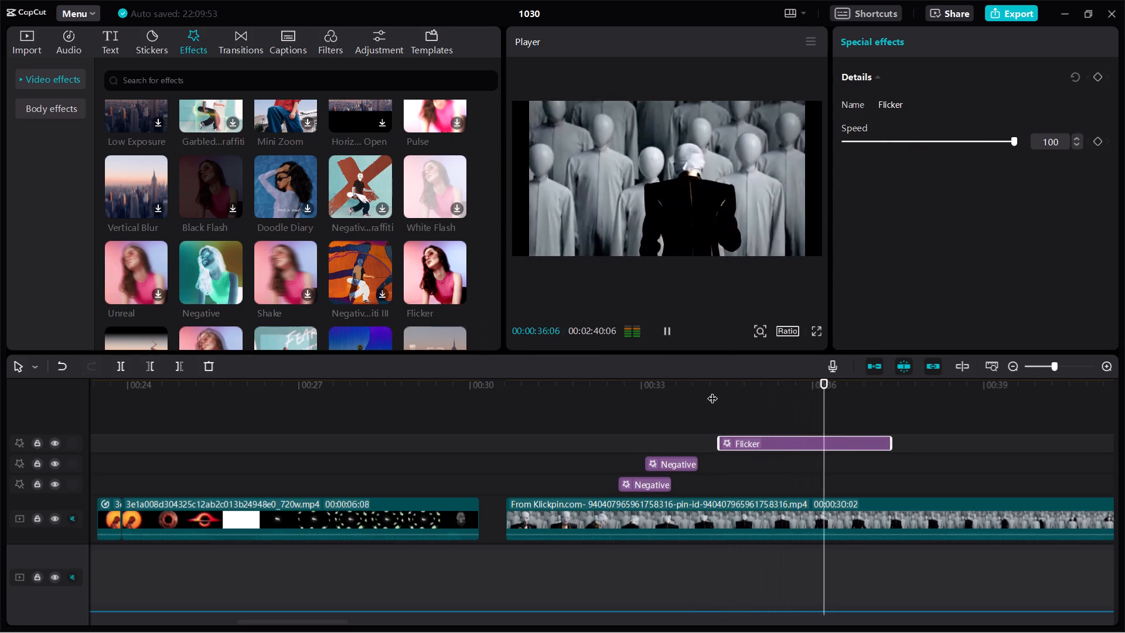
{"action": "key", "text": "space"}
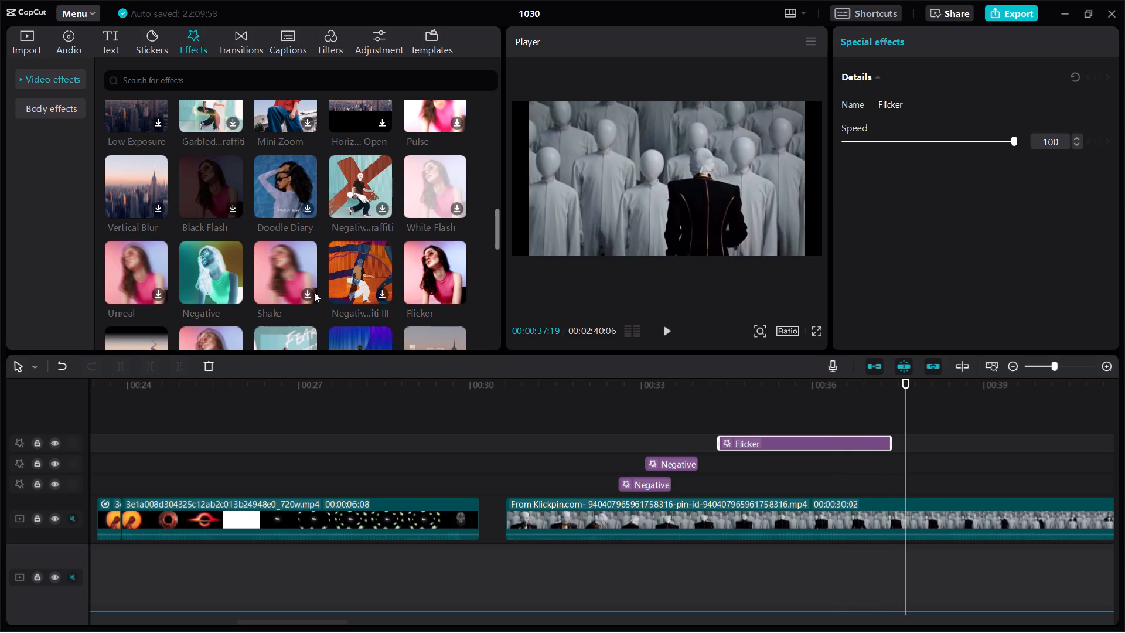
Preview Shake and Negative Graffiti III, and add Negative Graffiti III above Flicker, starting at about 00:34:11.
{"action": "left_click", "coordinate": [289, 271]}
{"action": "left_click", "coordinate": [354, 272]}
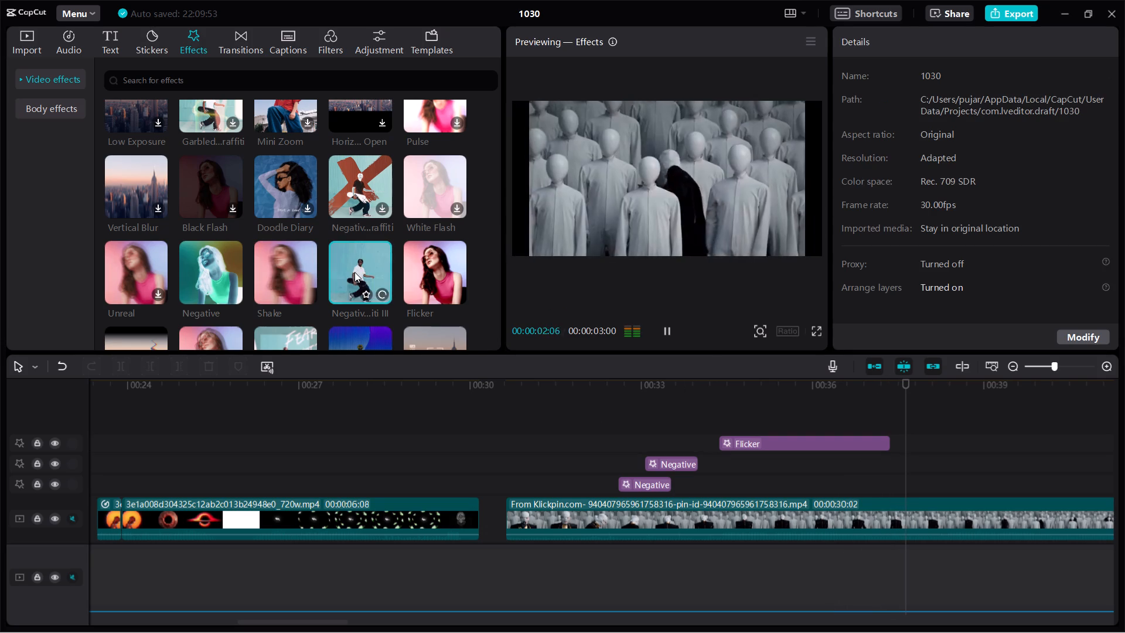
{"action": "left_click", "coordinate": [354, 272]}
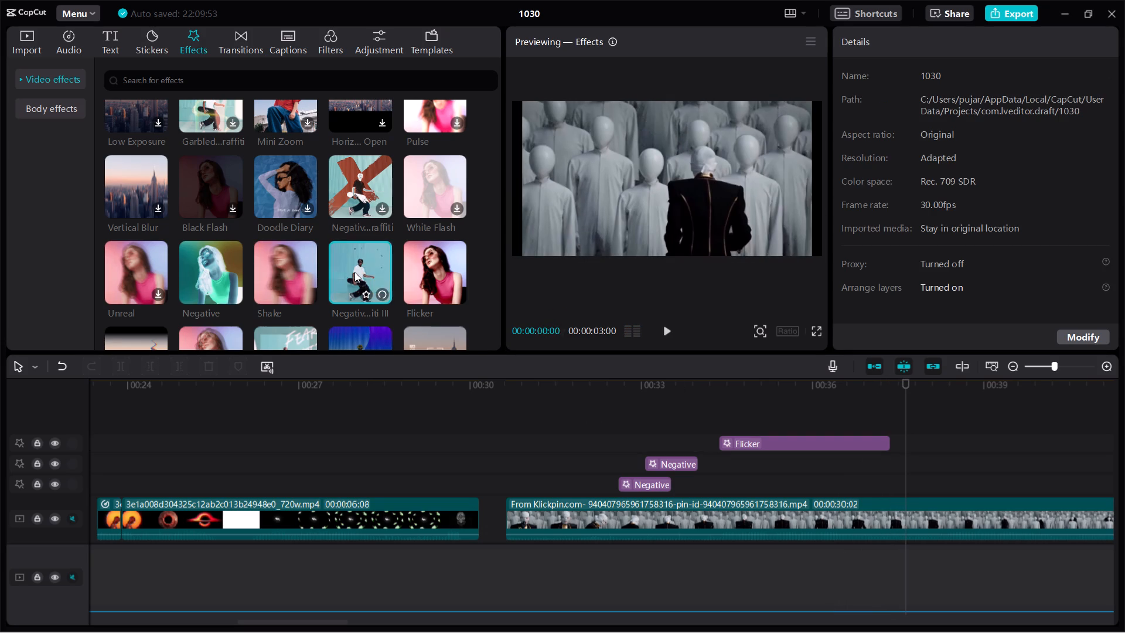
{"action": "scroll", "coordinate": [354, 272], "scroll_direction": "down", "scroll_amount": 1}
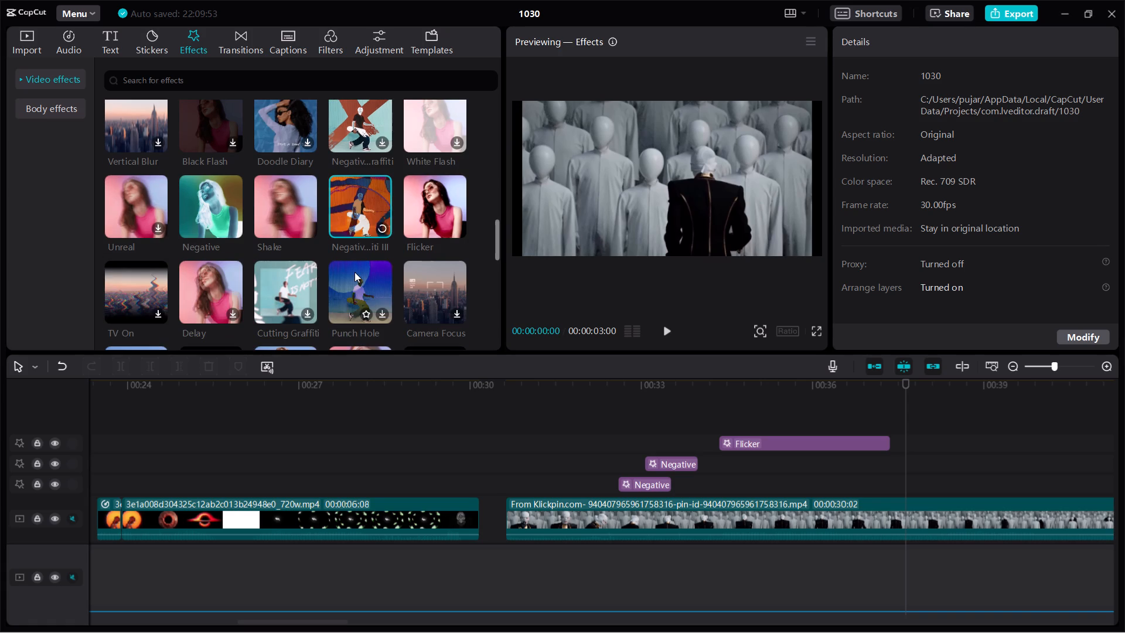
{"action": "left_click", "coordinate": [371, 200]}
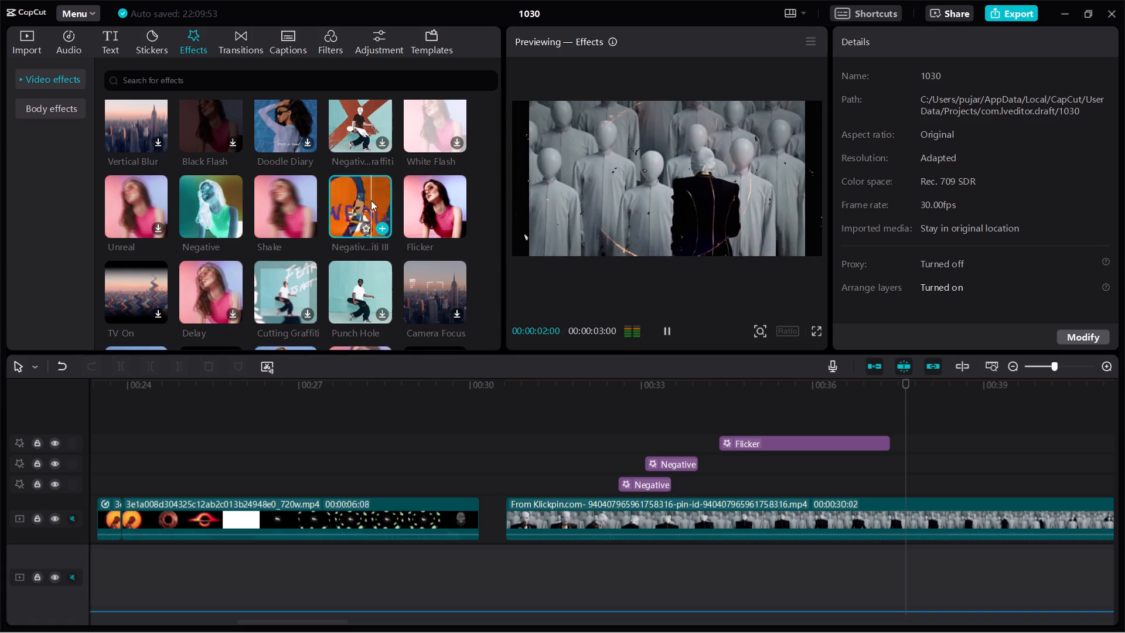
{"action": "left_click", "coordinate": [371, 200]}
{"action": "key", "text": "space"}
{"action": "key", "text": "space"}
{"action": "left_click_drag", "start_coordinate": [359, 201], "coordinate": [639, 351]}
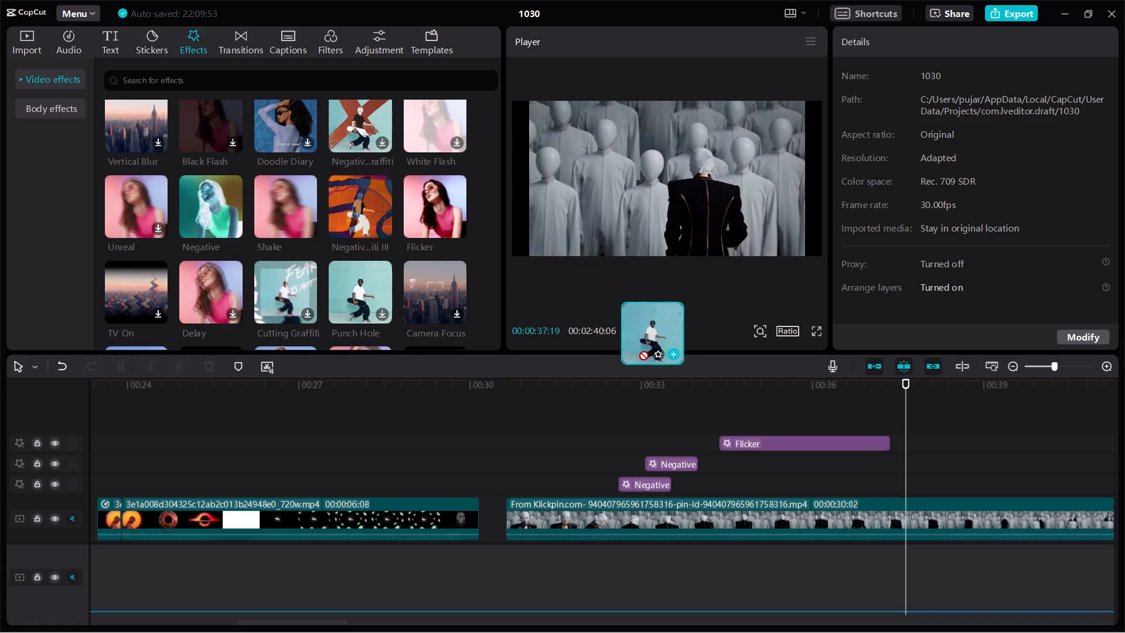
{"action": "left_click_drag", "start_coordinate": [639, 351], "coordinate": [718, 427]}
{"action": "left_click", "coordinate": [708, 396]}
{"action": "key", "text": "space"}
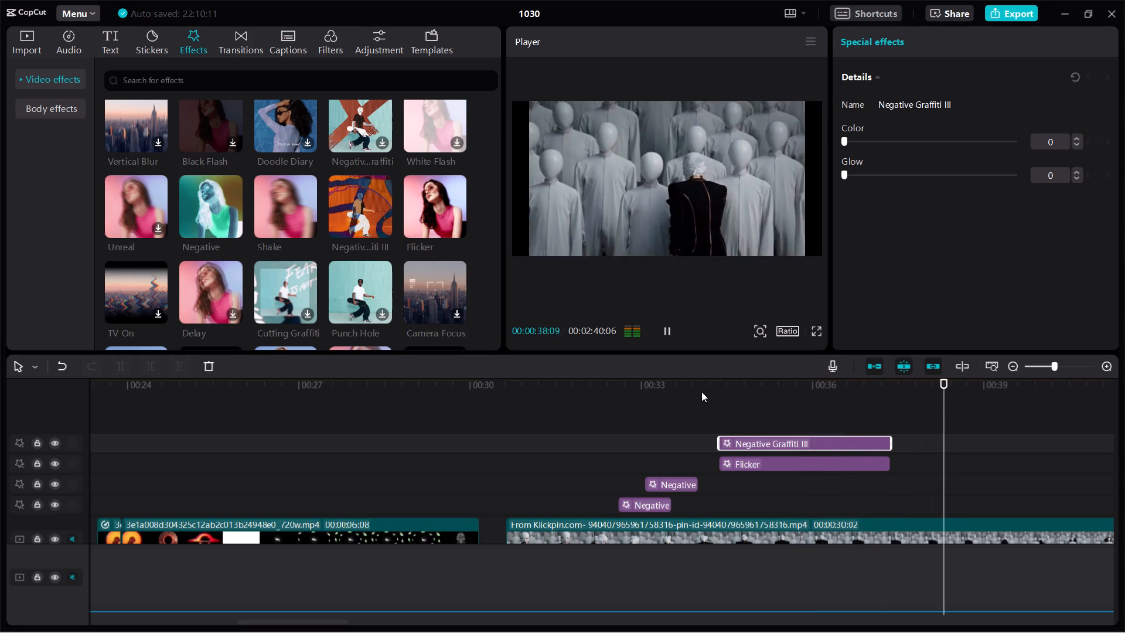
{"action": "left_click", "coordinate": [701, 392]}
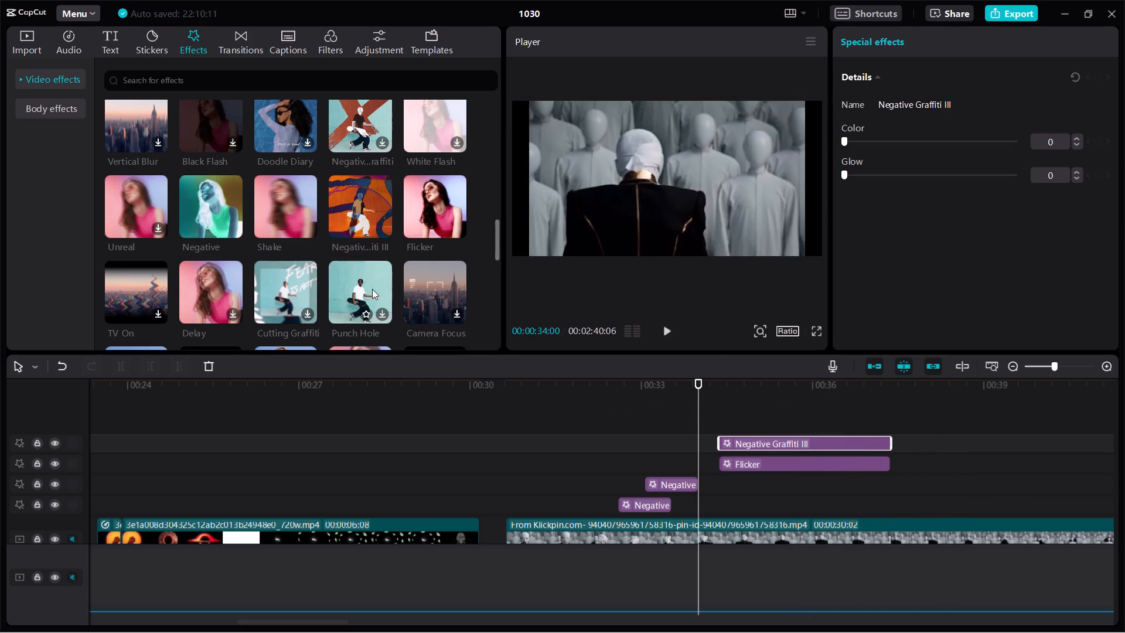
Preview Punch Hole, and add the Camera Focus effect at the mannequin clip's beginning, starting at about 00:30:16.
{"action": "left_click", "coordinate": [371, 289]}
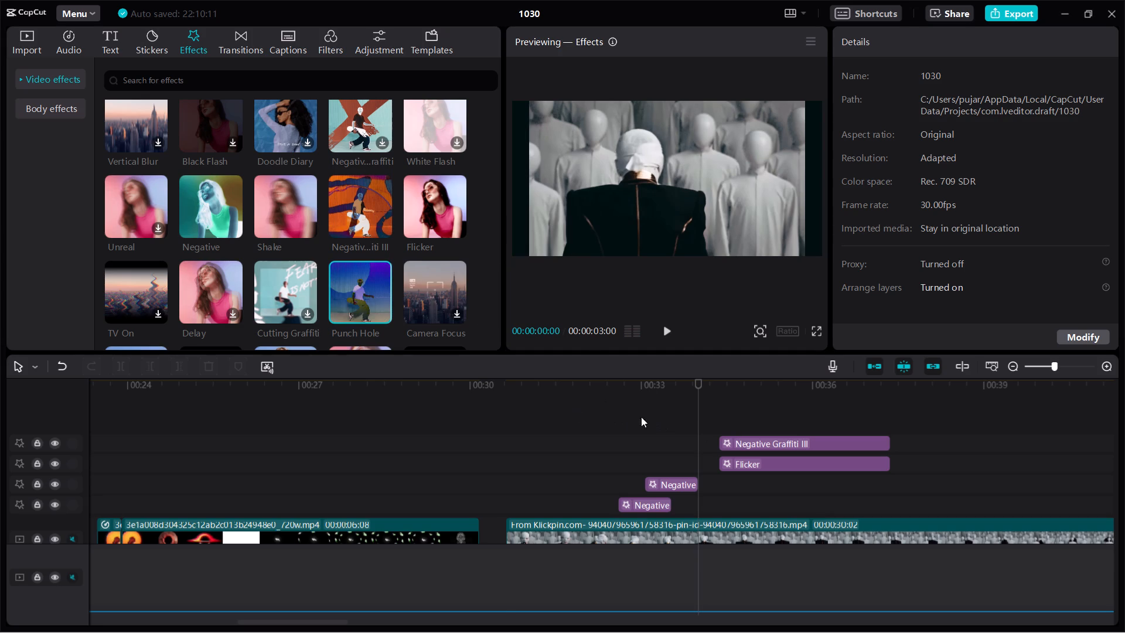
{"action": "left_click", "coordinate": [510, 394]}
{"action": "key", "text": "space"}
{"action": "key", "text": "space"}
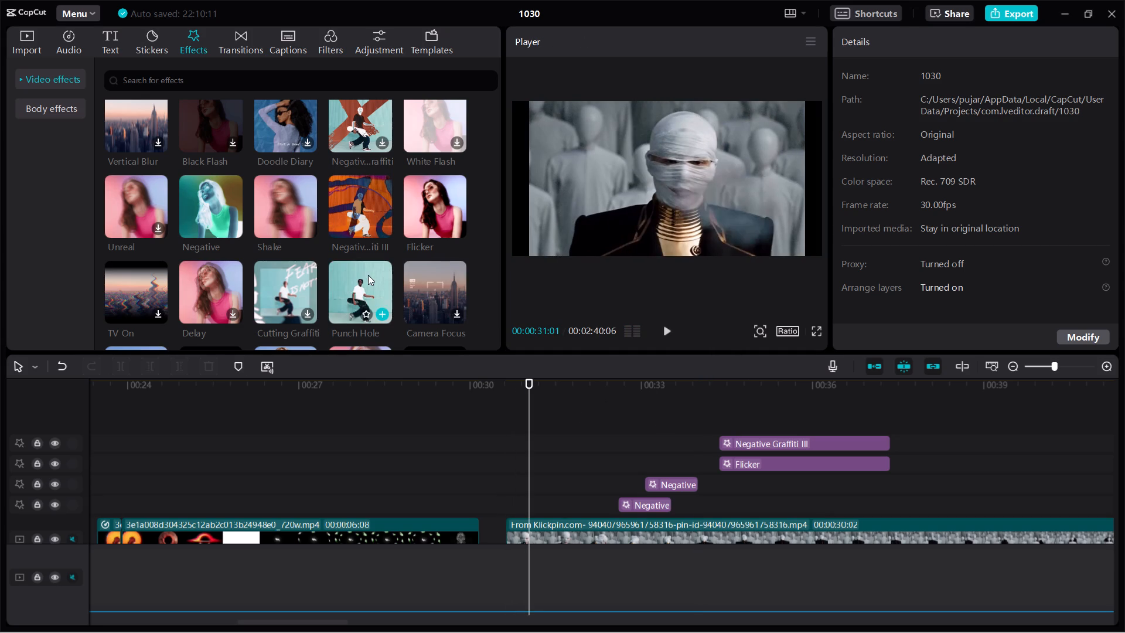
{"action": "left_click_drag", "start_coordinate": [431, 285], "coordinate": [504, 440]}
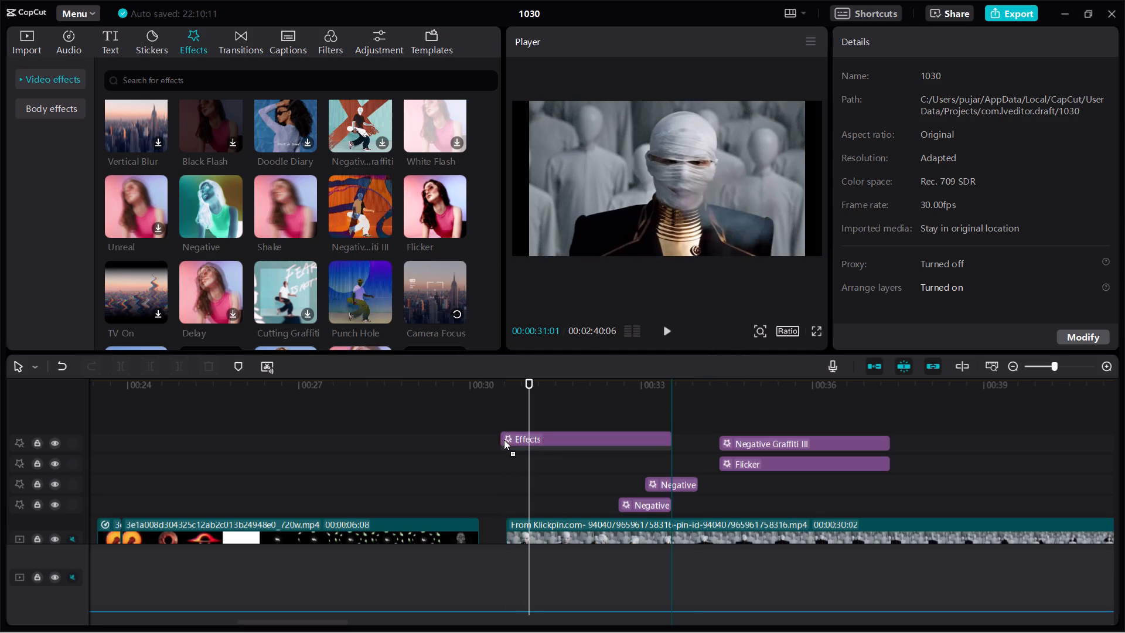
{"action": "left_click_drag", "start_coordinate": [504, 440], "coordinate": [500, 437]}
{"action": "left_click", "coordinate": [497, 399]}
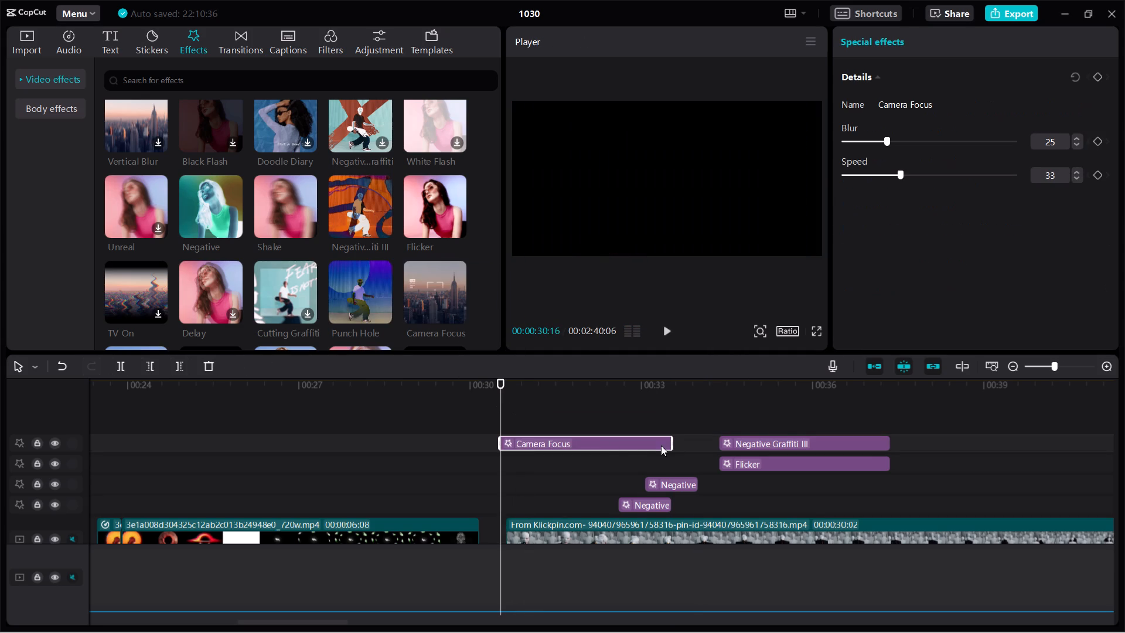
Trim the end of the Camera Focus effect to about 00:32:01 and play back the sequence.
{"action": "left_click_drag", "start_coordinate": [669, 441], "coordinate": [584, 440]}
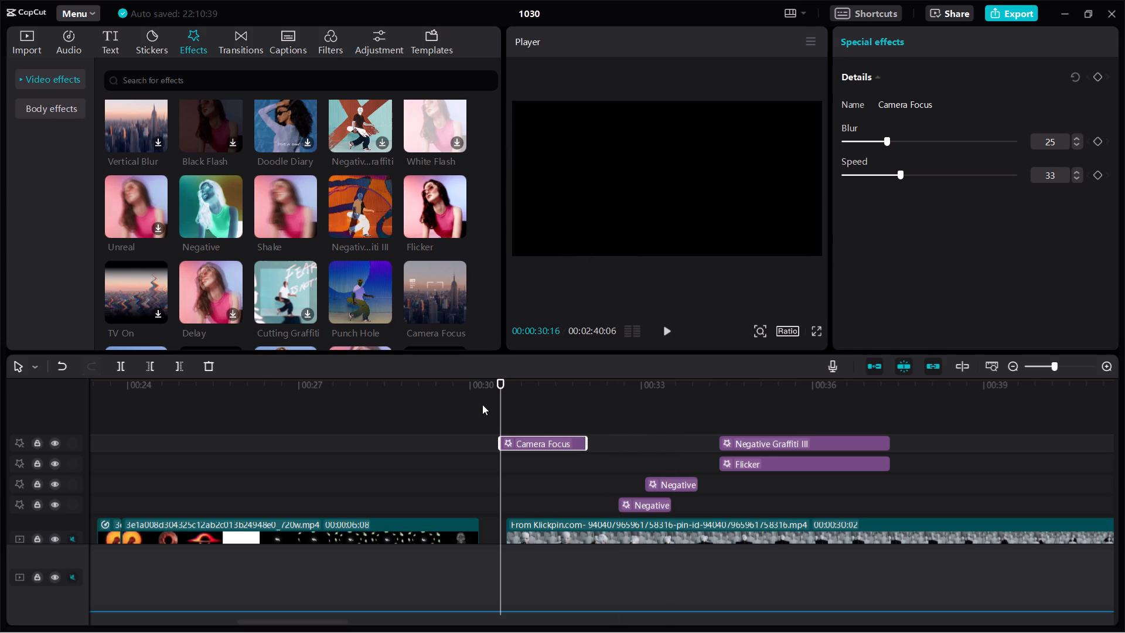
{"action": "left_click", "coordinate": [482, 404]}
{"action": "key", "text": "space"}
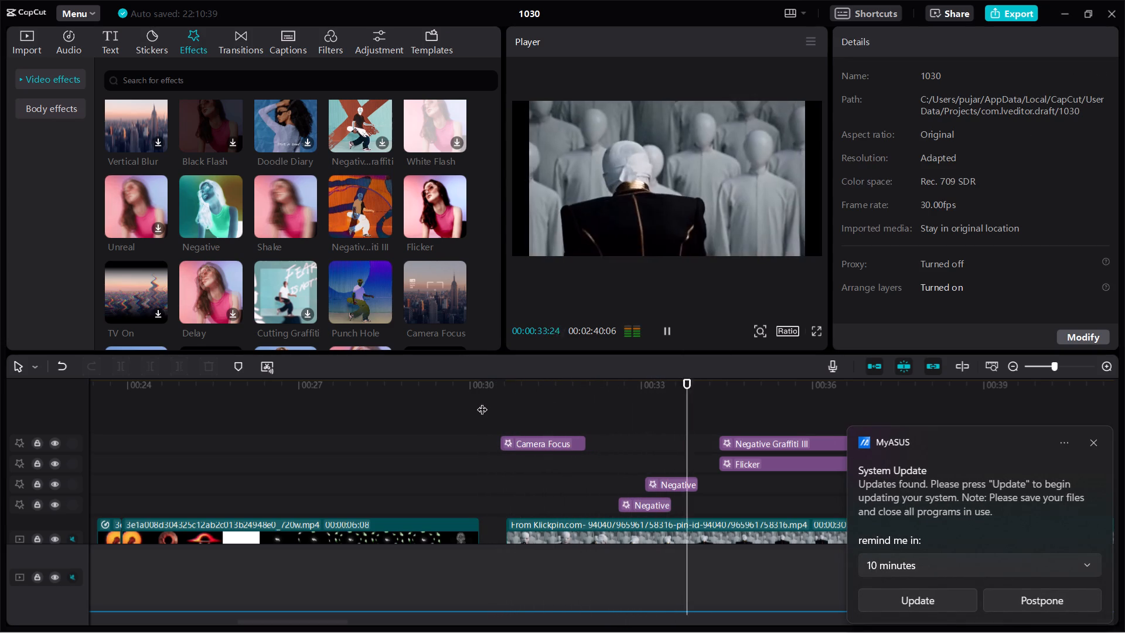
{"action": "left_click", "coordinate": [482, 402]}
{"action": "key", "text": "space"}
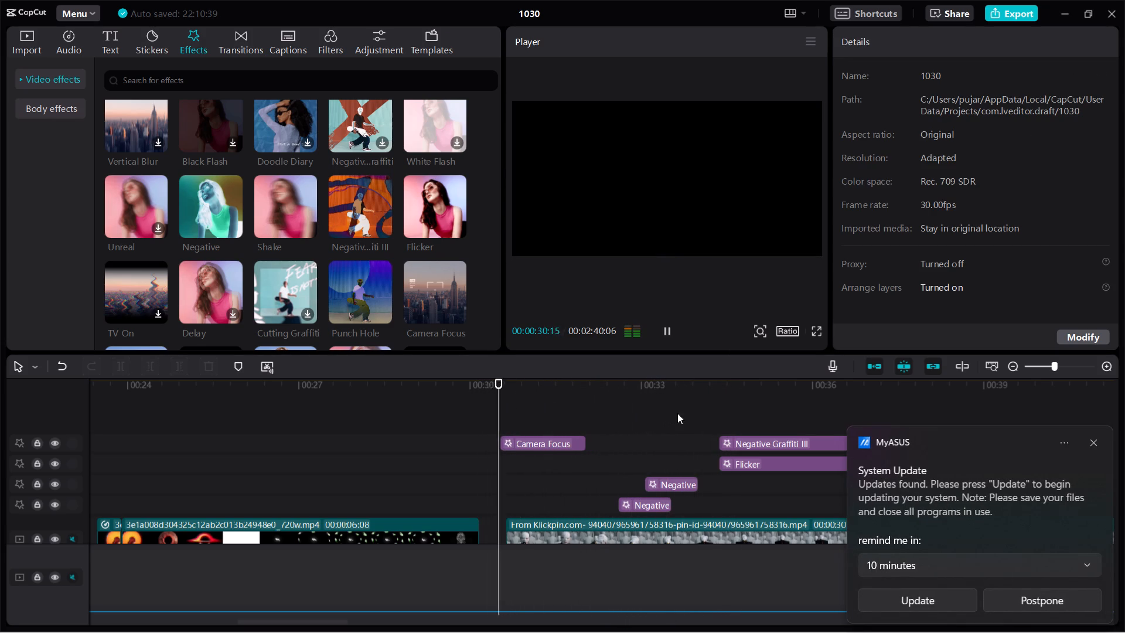
Move Negative Graffiti III and Flicker together to start at about 00:34:00, where the second Negative effect ends, and play them back.
{"action": "left_click", "coordinate": [677, 390]}
{"action": "left_click_drag", "start_coordinate": [710, 424], "coordinate": [741, 468]}
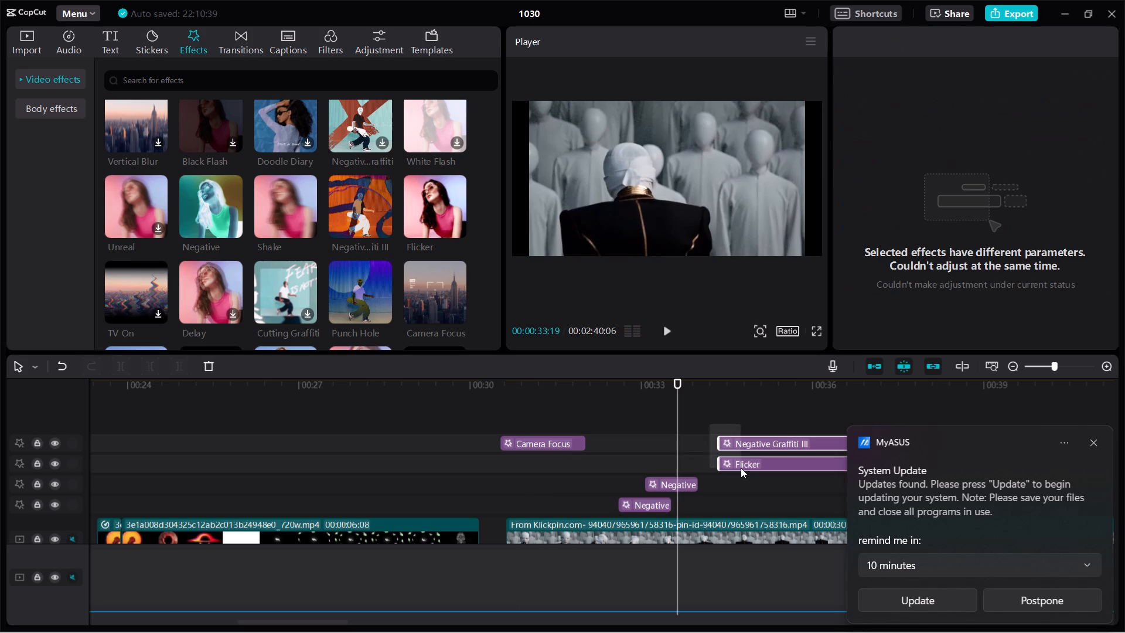
{"action": "left_click_drag", "start_coordinate": [741, 468], "coordinate": [741, 467]}
{"action": "left_click_drag", "start_coordinate": [751, 443], "coordinate": [732, 443]}
{"action": "left_click", "coordinate": [683, 404]}
{"action": "key", "text": "space"}
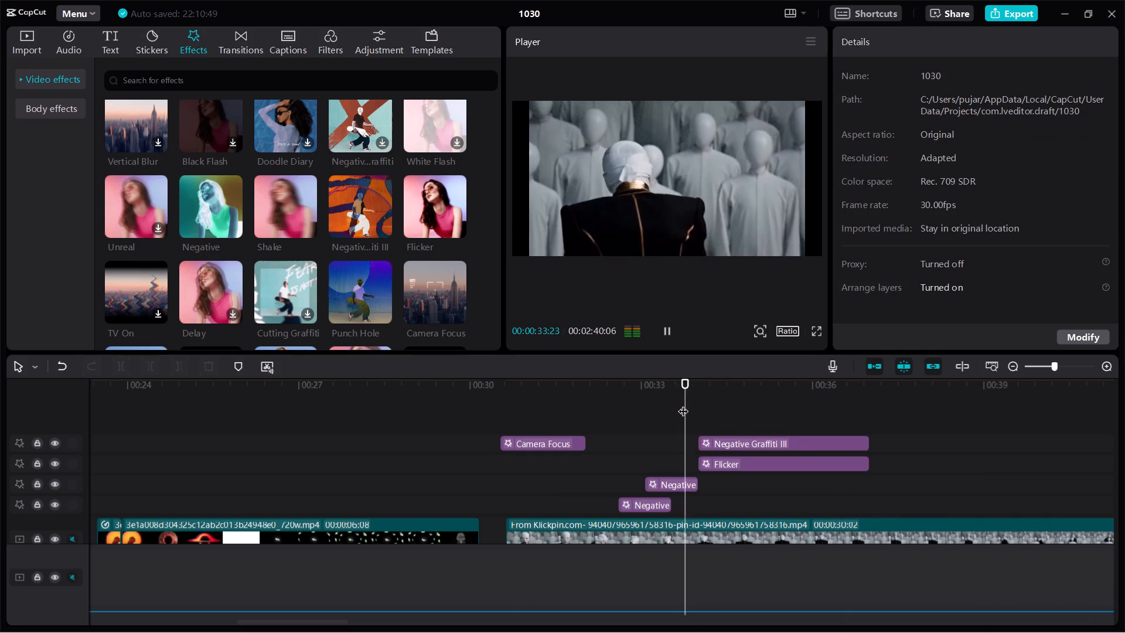
{"action": "key", "text": "space"}
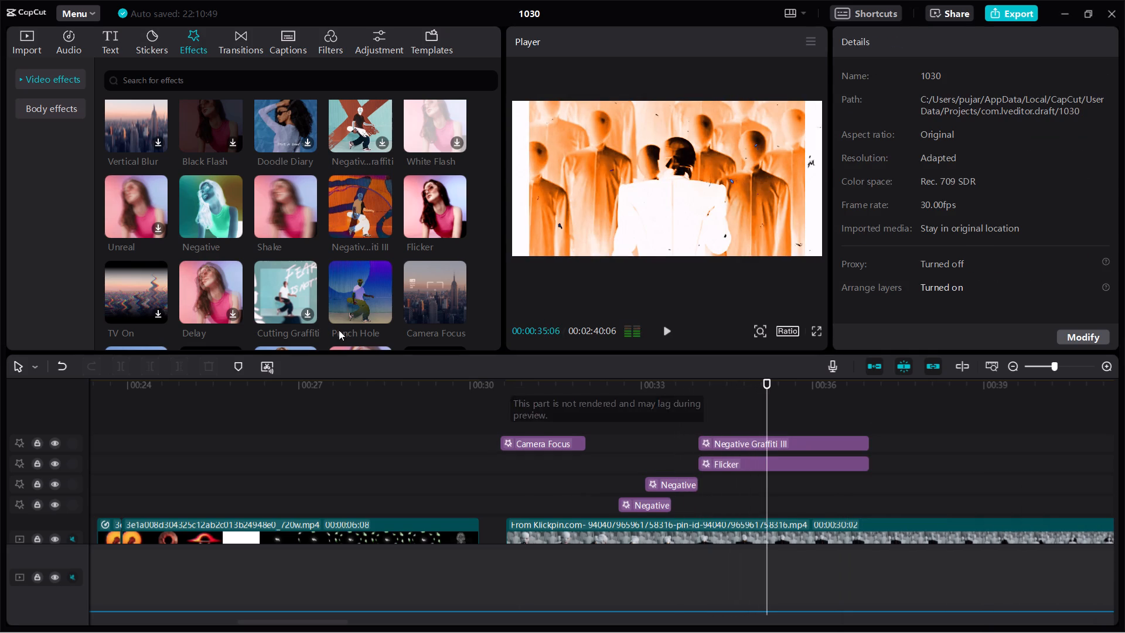
Preview TV On, add it at the flower clip's end, trim its start to about 00:28:27, and play it back.
{"action": "left_click", "coordinate": [137, 292]}
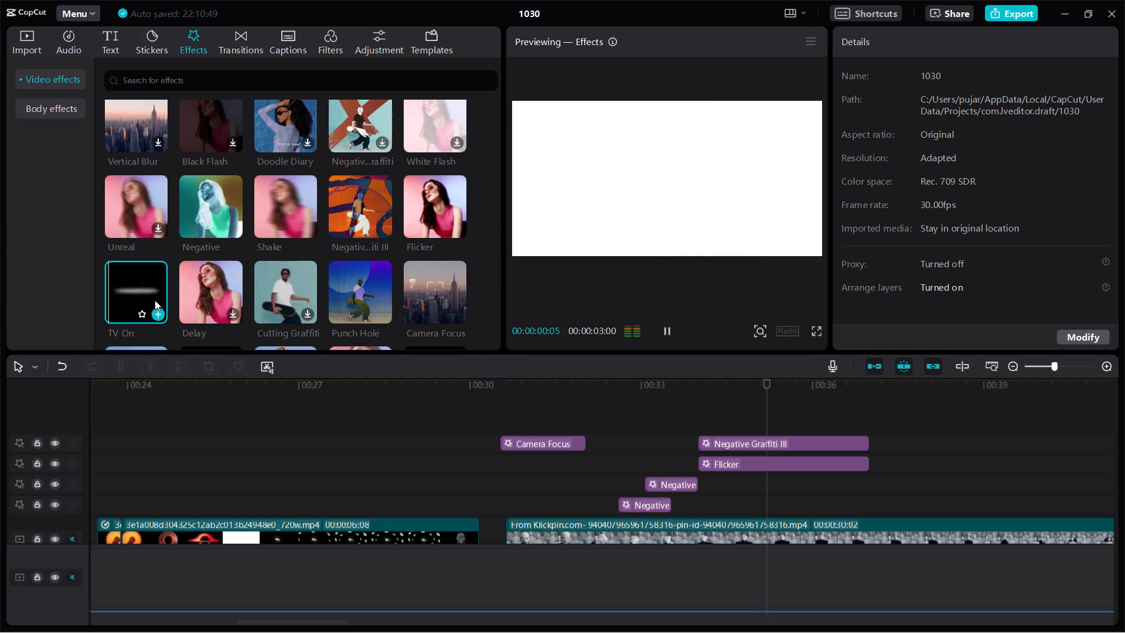
{"action": "key", "text": "space"}
{"action": "left_click_drag", "start_coordinate": [133, 293], "coordinate": [223, 337]}
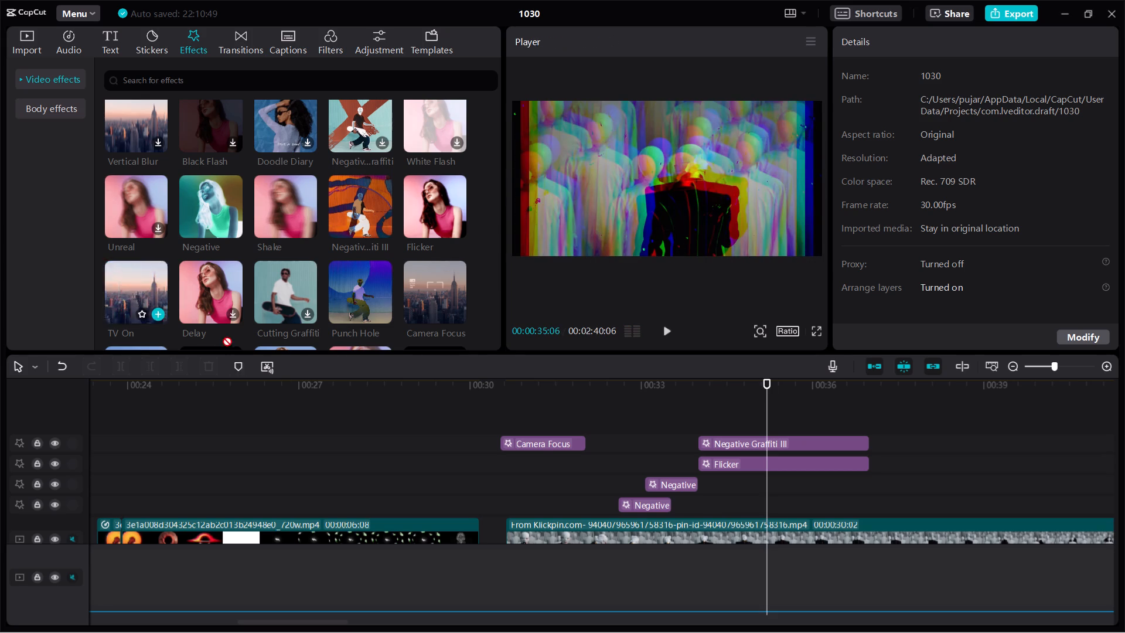
{"action": "left_click_drag", "start_coordinate": [223, 337], "coordinate": [422, 486]}
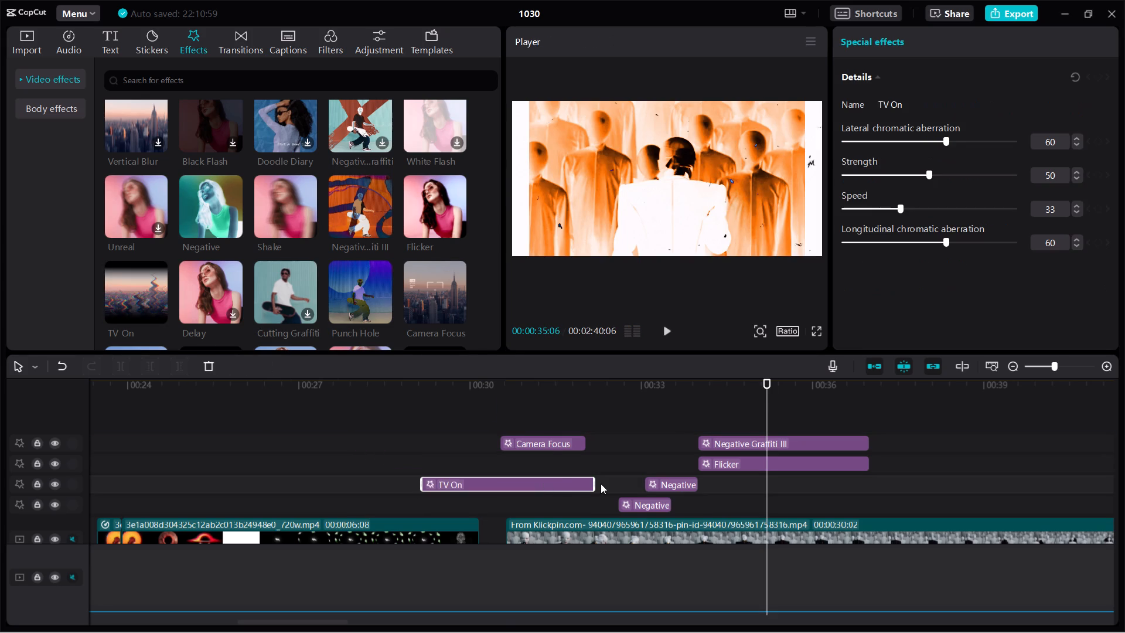
{"action": "left_click_drag", "start_coordinate": [589, 481], "coordinate": [473, 479]}
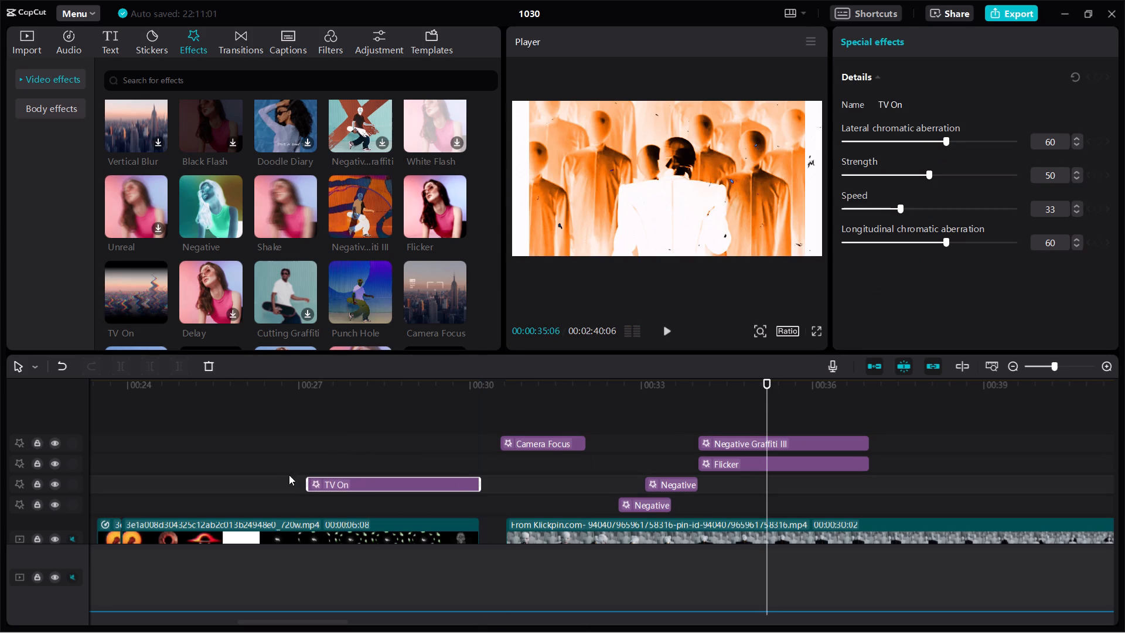
{"action": "left_click_drag", "start_coordinate": [312, 479], "coordinate": [411, 489]}
{"action": "left_click", "coordinate": [397, 403]}
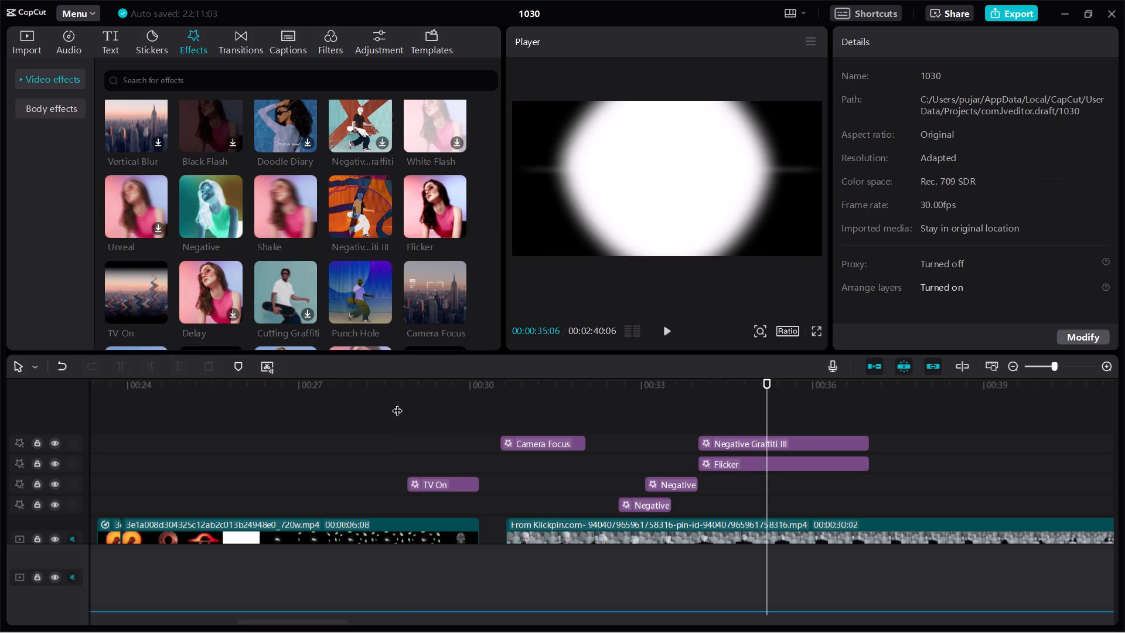
{"action": "key", "text": "space"}
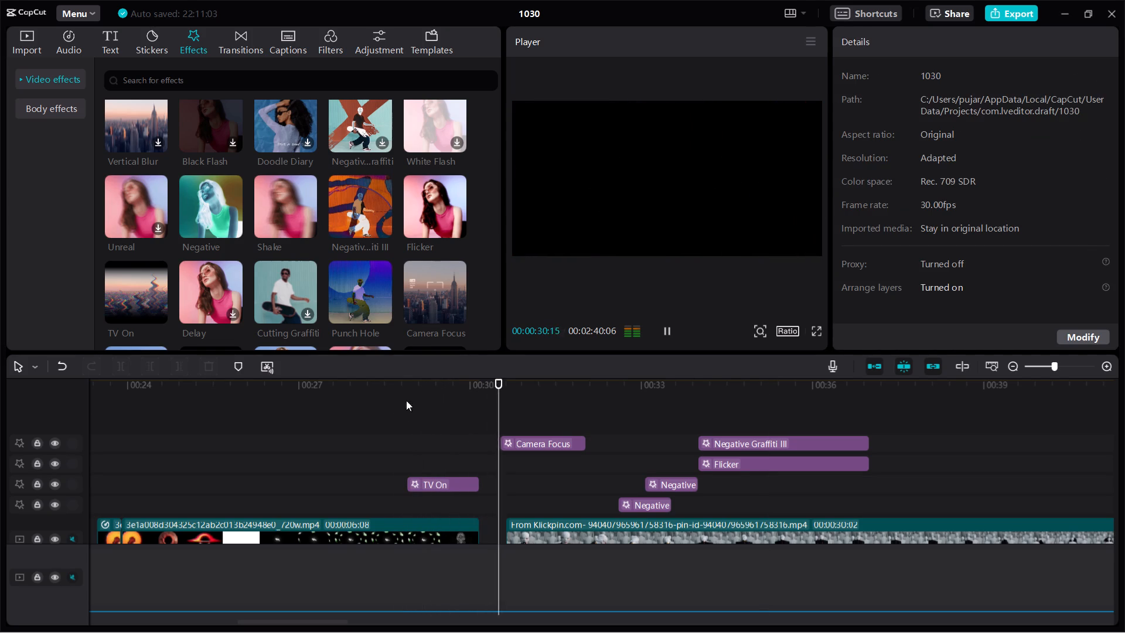
{"action": "key", "text": "space"}
{"action": "left_click", "coordinate": [369, 388]}
{"action": "key", "text": "space"}
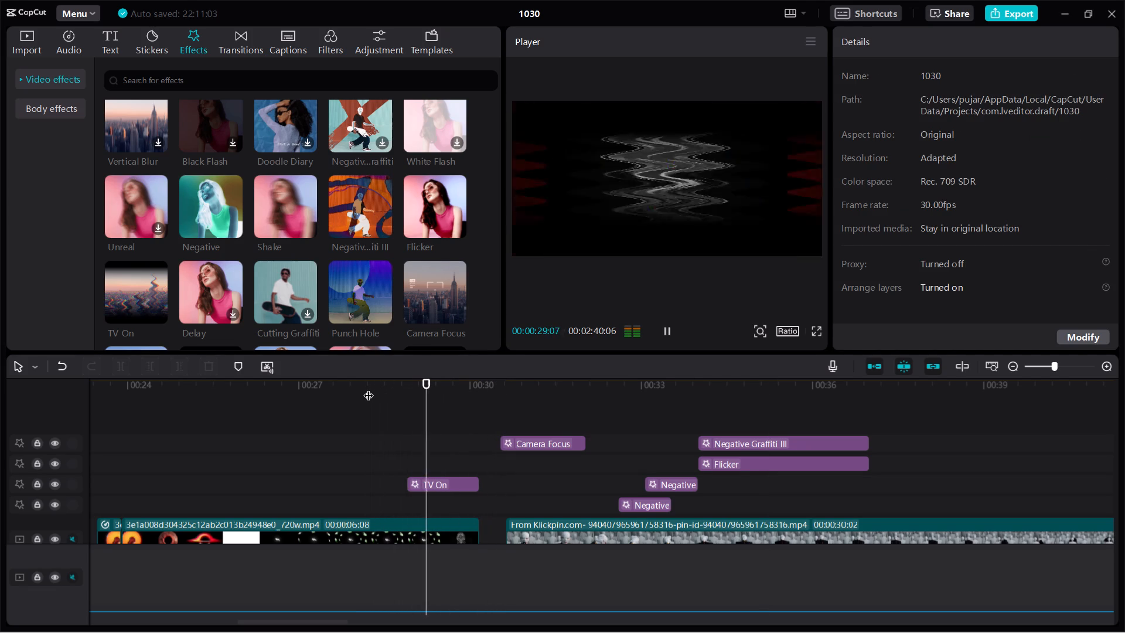
{"action": "key", "text": "space"}
Move TV On to start with Camera Focus at about 00:30:16, trim its end to about 00:31:10, and play it back.
{"action": "left_click_drag", "start_coordinate": [455, 491], "coordinate": [530, 490]}
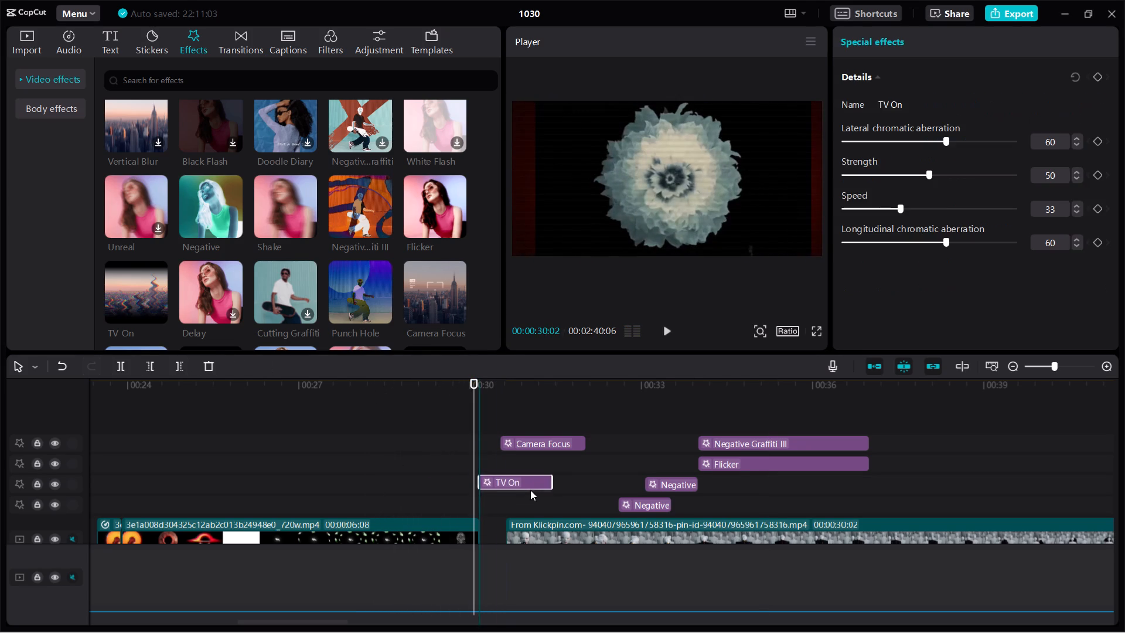
{"action": "left_click_drag", "start_coordinate": [530, 490], "coordinate": [549, 489]}
{"action": "left_click_drag", "start_coordinate": [571, 482], "coordinate": [545, 476]}
{"action": "key", "text": "space"}
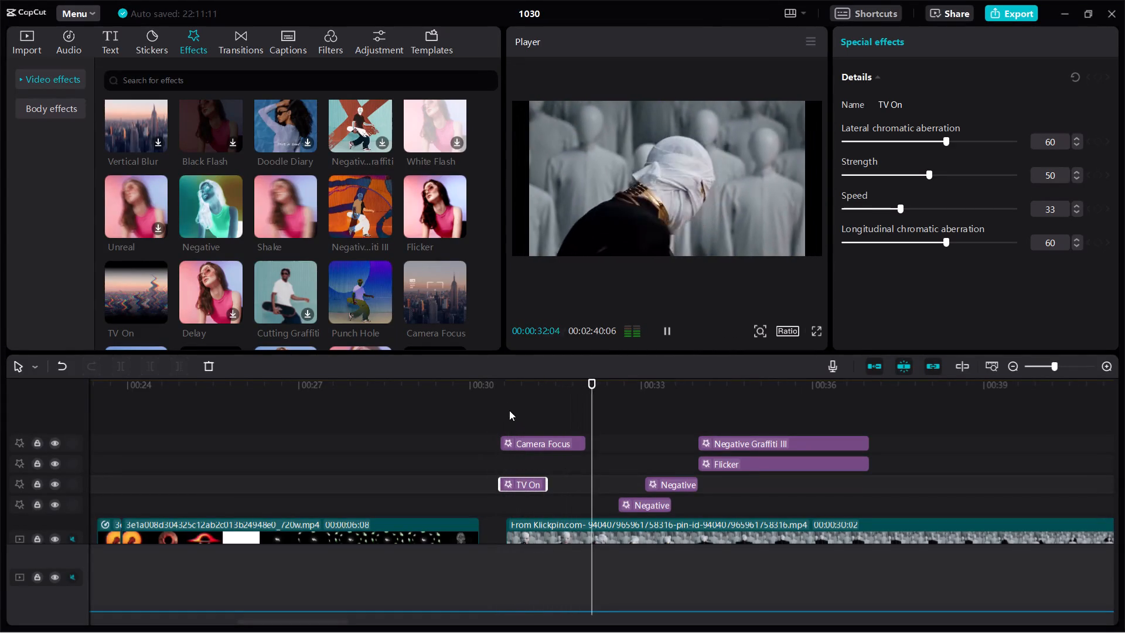
{"action": "left_click", "coordinate": [497, 395]}
{"action": "key", "text": "space"}
{"action": "left_click", "coordinate": [469, 385]}
{"action": "key", "text": "space"}
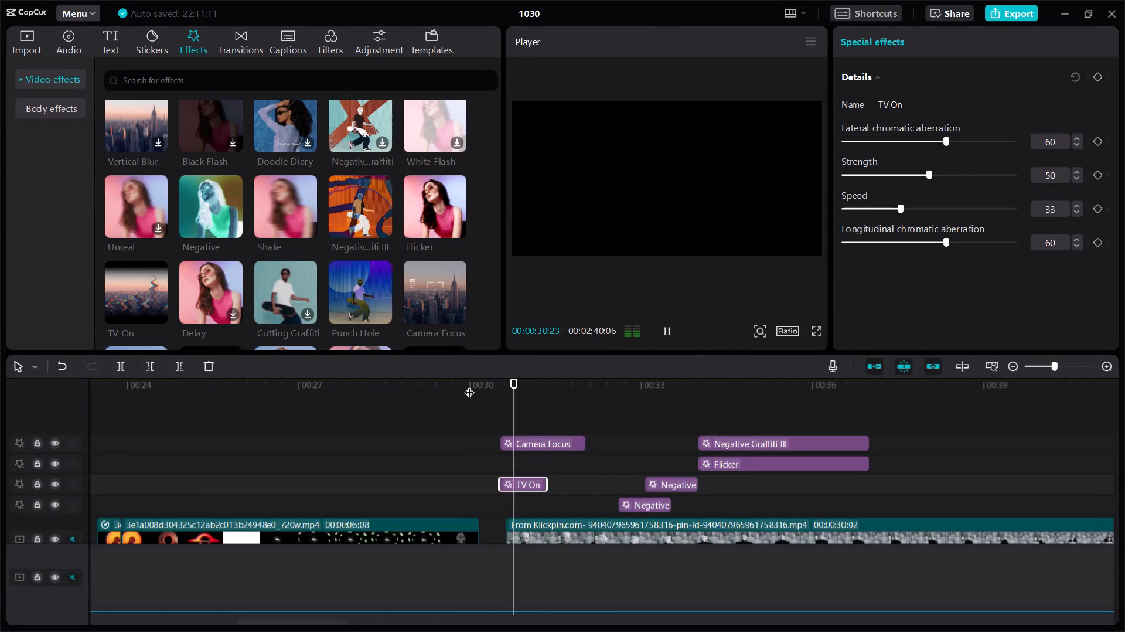
{"action": "left_click", "coordinate": [469, 385]}
{"action": "key", "text": "space"}
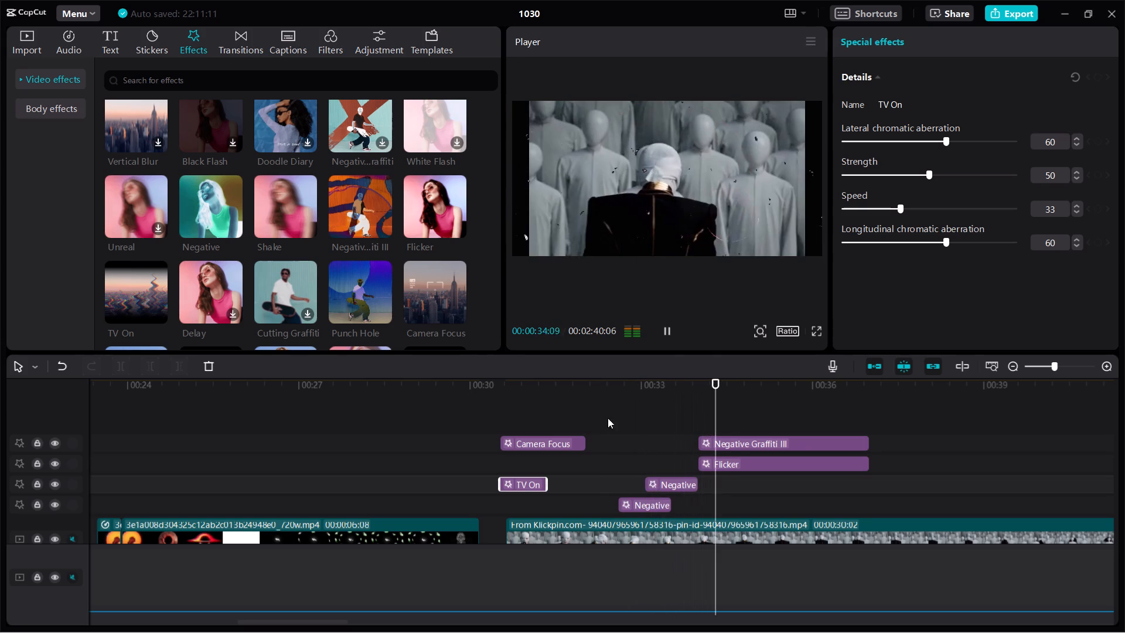
Find the beat after 00:33:00 by playback and move Negative Graffiti III and Flicker together to start at about 00:33:18.
{"action": "left_click", "coordinate": [646, 392]}
{"action": "key", "text": "space"}
{"action": "key", "text": "space"}
{"action": "key", "text": "space"}
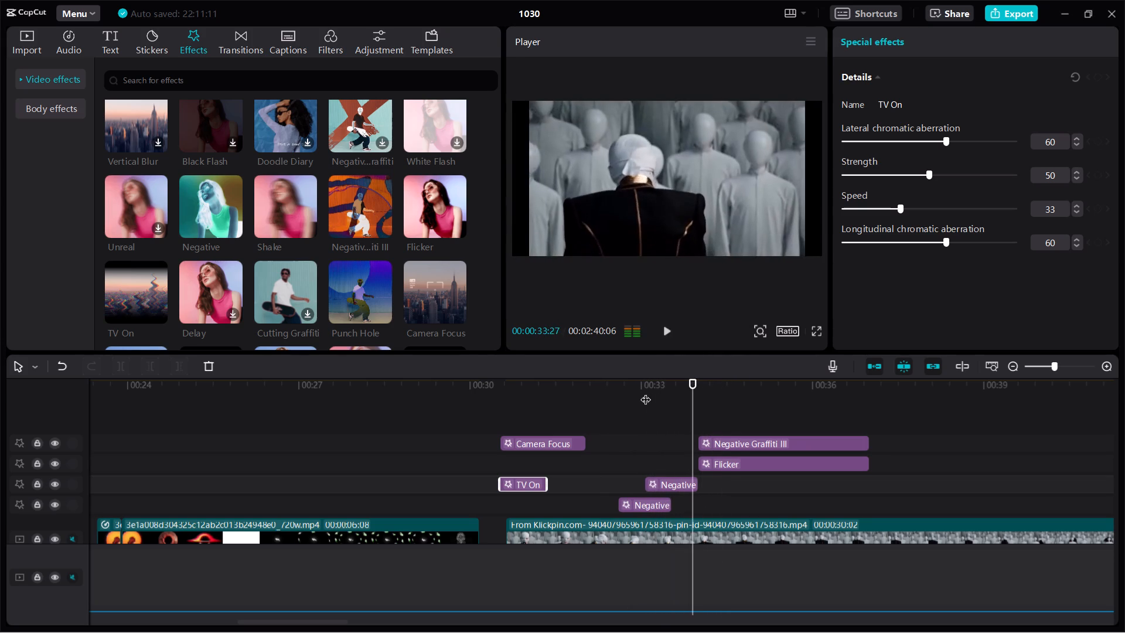
{"action": "left_click", "coordinate": [646, 392]}
{"action": "key", "text": "space"}
{"action": "key", "text": "space"}
{"action": "left_click_drag", "start_coordinate": [682, 435], "coordinate": [690, 440]}
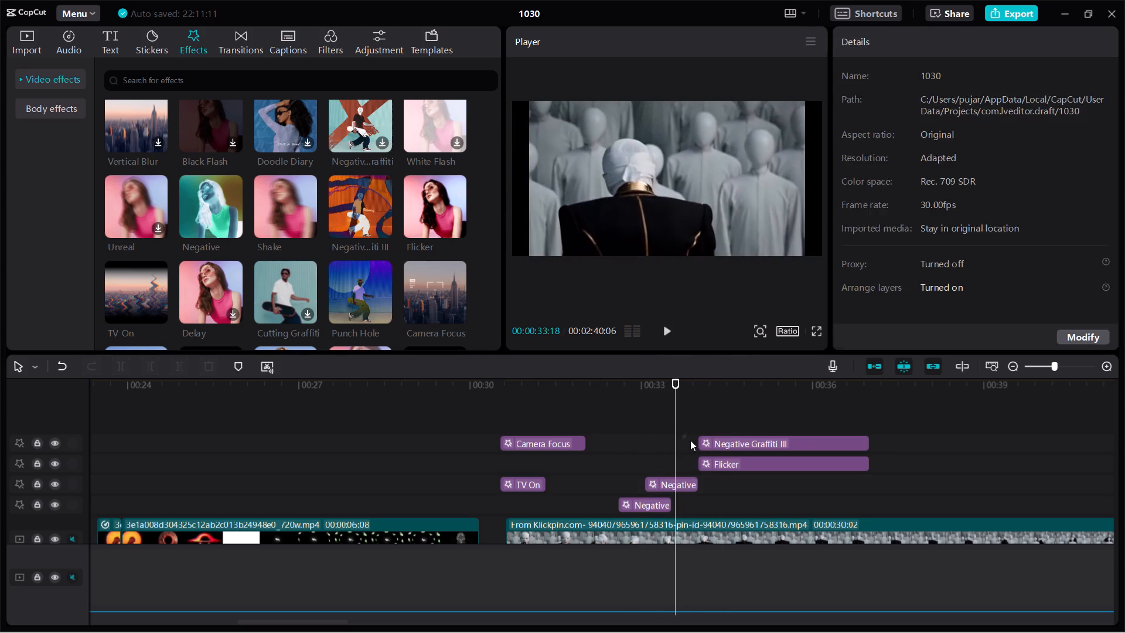
{"action": "left_click_drag", "start_coordinate": [690, 440], "coordinate": [713, 462]}
{"action": "left_click_drag", "start_coordinate": [715, 462], "coordinate": [694, 462]}
{"action": "left_click", "coordinate": [626, 404]}
{"action": "key", "text": "space"}
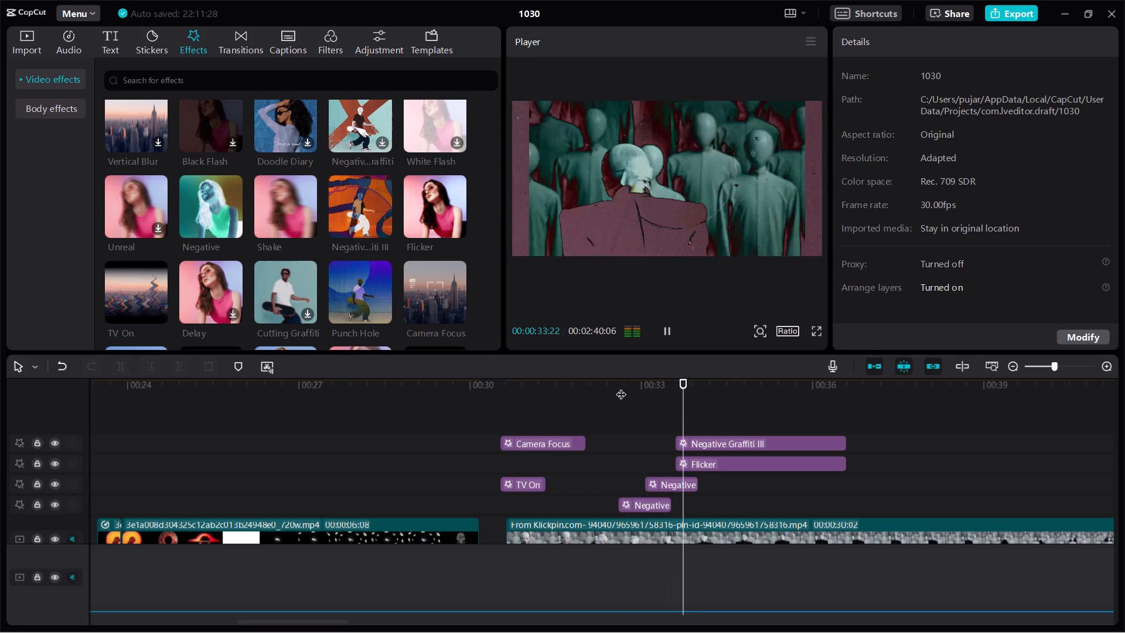
{"action": "key", "text": "space"}
Add the Shake effect above Negative Graffiti III, trim it to run from about 00:33:11 to 00:34:00, and play it back.
{"action": "left_click_drag", "start_coordinate": [282, 198], "coordinate": [653, 424]}
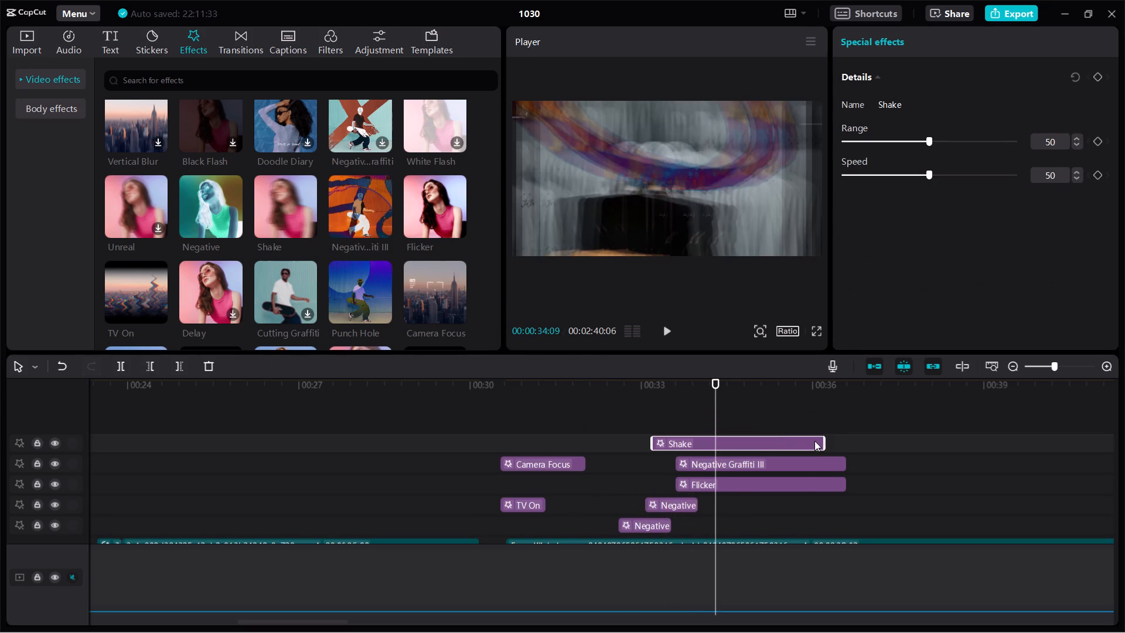
{"action": "left_click_drag", "start_coordinate": [823, 443], "coordinate": [700, 451]}
{"action": "left_click_drag", "start_coordinate": [654, 443], "coordinate": [664, 446]}
{"action": "left_click", "coordinate": [640, 401]}
{"action": "key", "text": "space"}
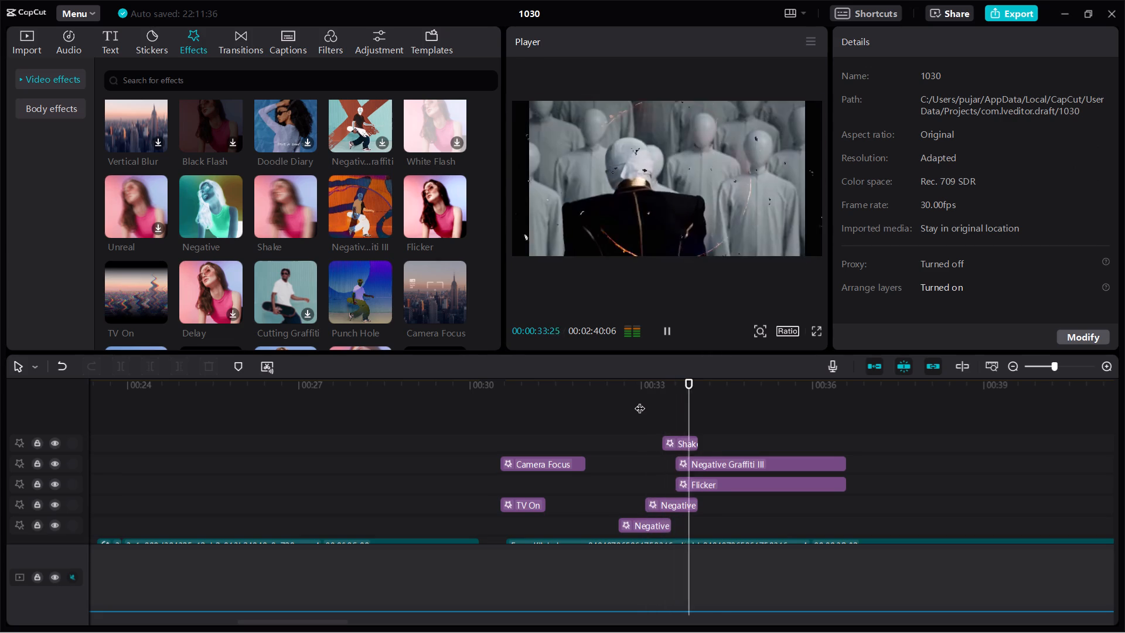
{"action": "key", "text": "space"}
{"action": "left_click", "coordinate": [662, 393]}
{"action": "key", "text": "space"}
{"action": "key", "text": "space"}
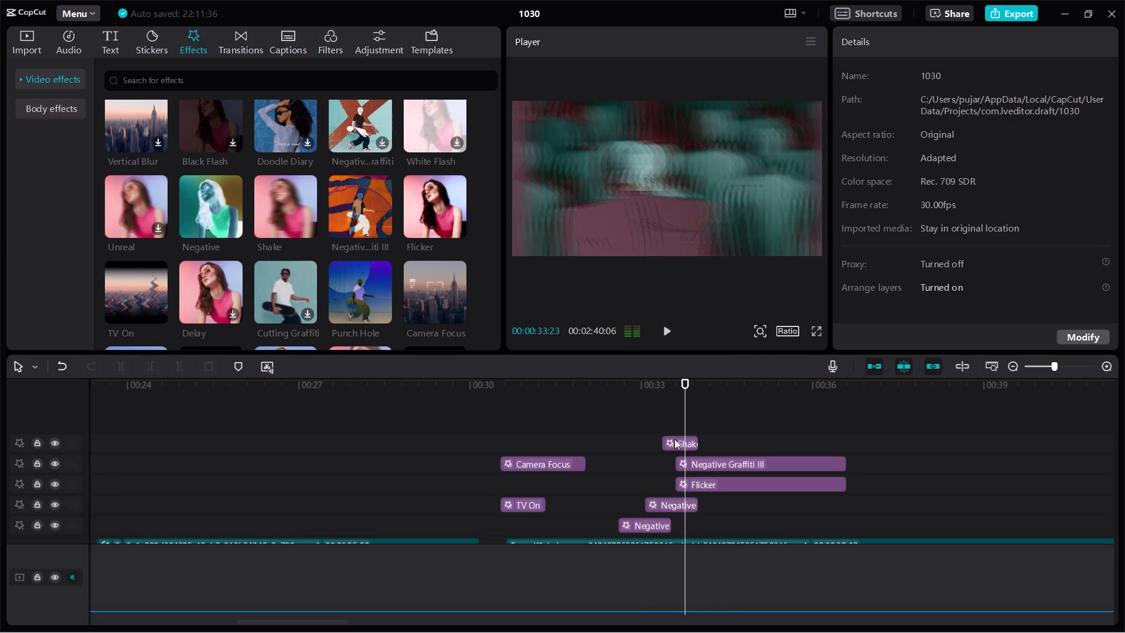
Shift the Shake effect to start at about 00:33:16 and play that section back.
{"action": "left_click_drag", "start_coordinate": [674, 439], "coordinate": [687, 441]}
{"action": "left_click", "coordinate": [657, 400]}
{"action": "key", "text": "space"}
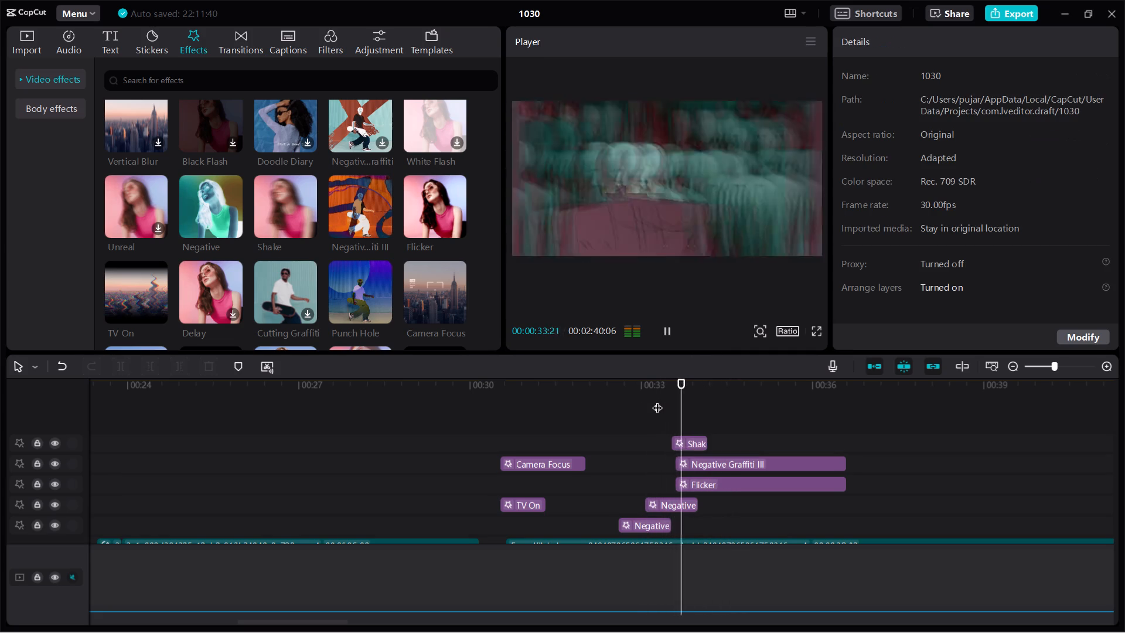
{"action": "left_click", "coordinate": [657, 400]}
{"action": "key", "text": "space"}
{"action": "key", "text": "space"}
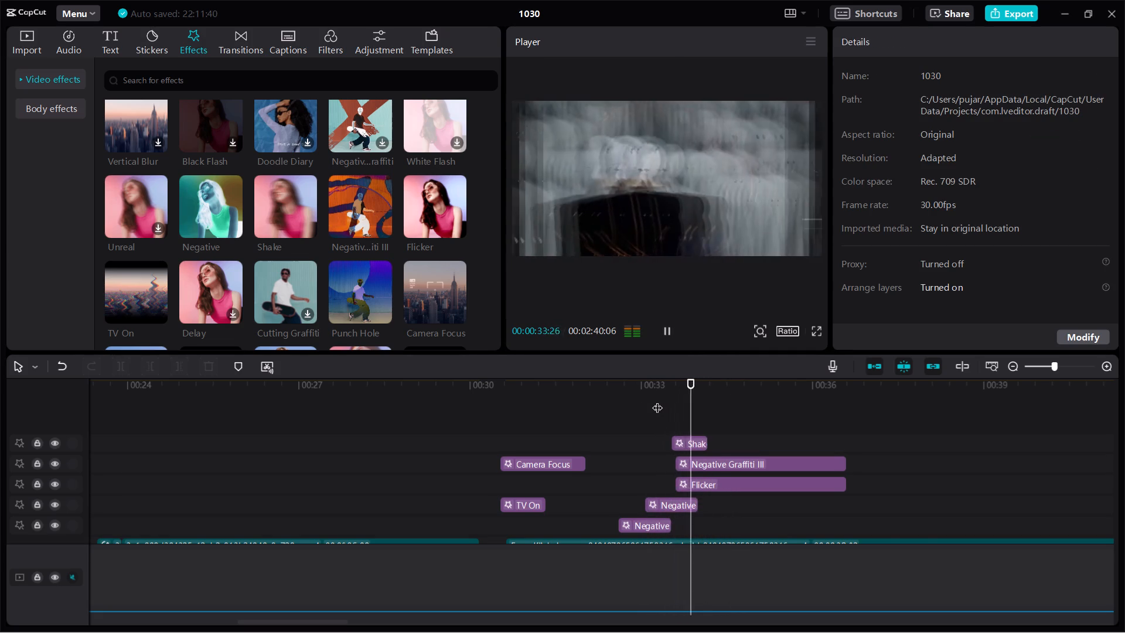
{"action": "key", "text": "space"}
Split the mannequin clip at 00:33:18, where the Flicker effect starts.
{"action": "scroll", "coordinate": [718, 471], "scroll_direction": "down", "scroll_amount": 4}
{"action": "left_click", "coordinate": [674, 385]}
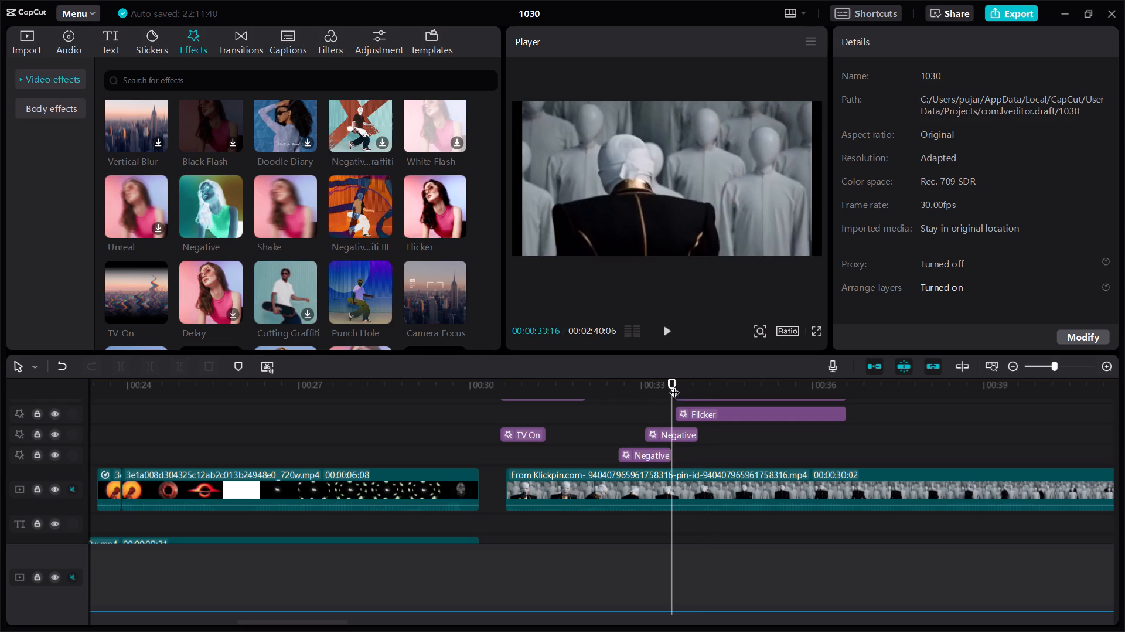
{"action": "left_click", "coordinate": [676, 389]}
{"action": "left_click", "coordinate": [679, 390]}
{"action": "key", "text": "b"}
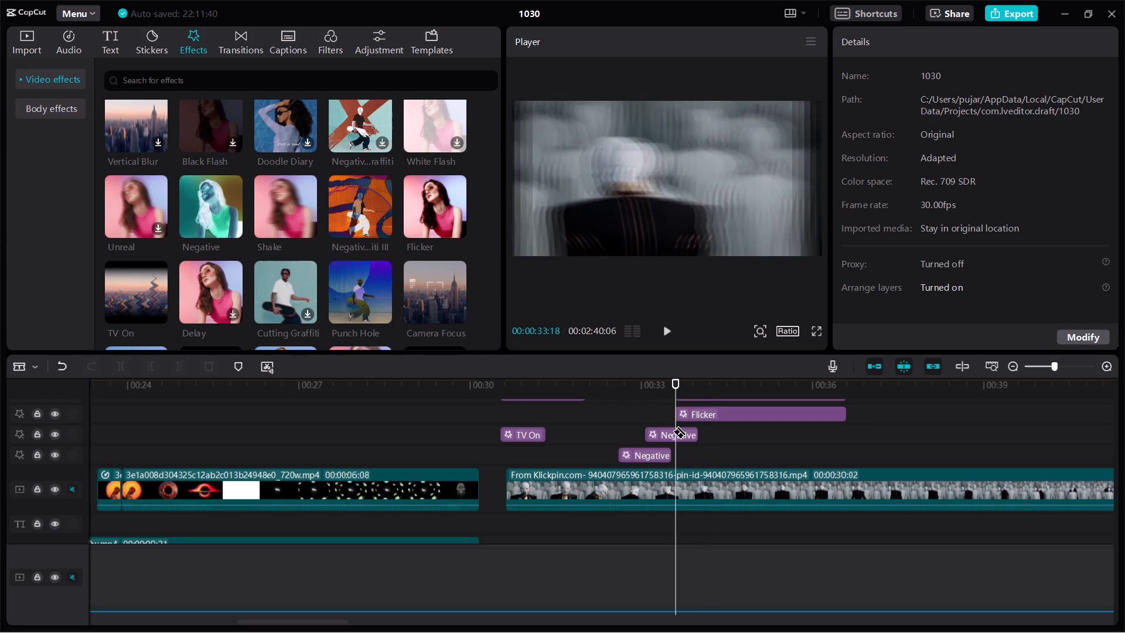
{"action": "left_click", "coordinate": [676, 480]}
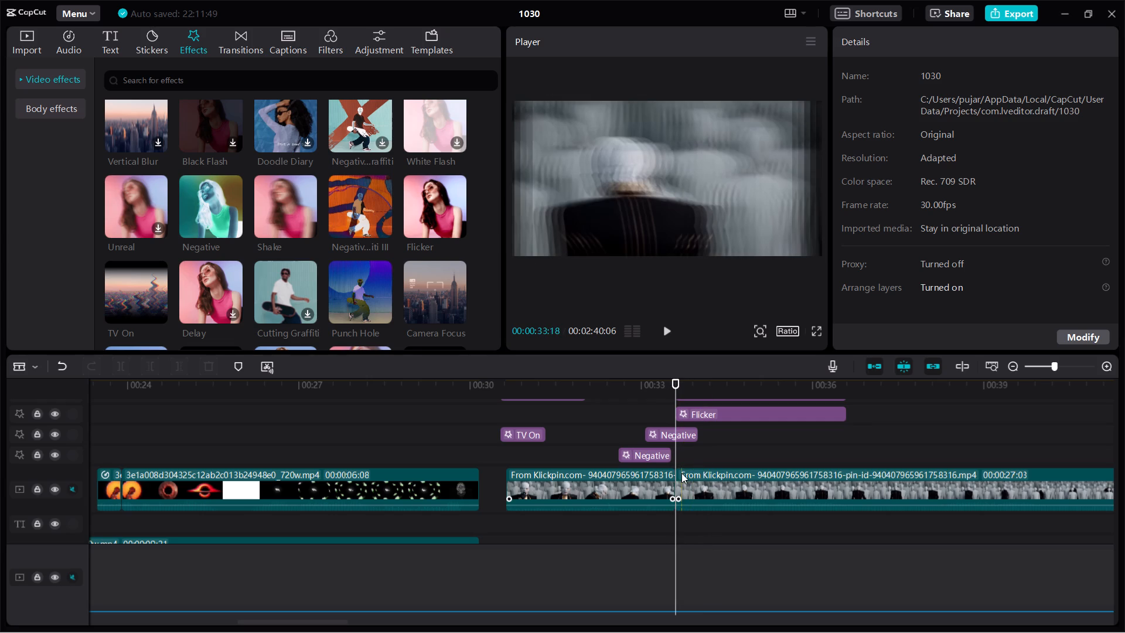
{"action": "key", "text": "a"}
Search the transitions for shake, preview Shake & Flash, and apply it at the new cut in the mannequin clip.
{"action": "left_click", "coordinate": [258, 46]}
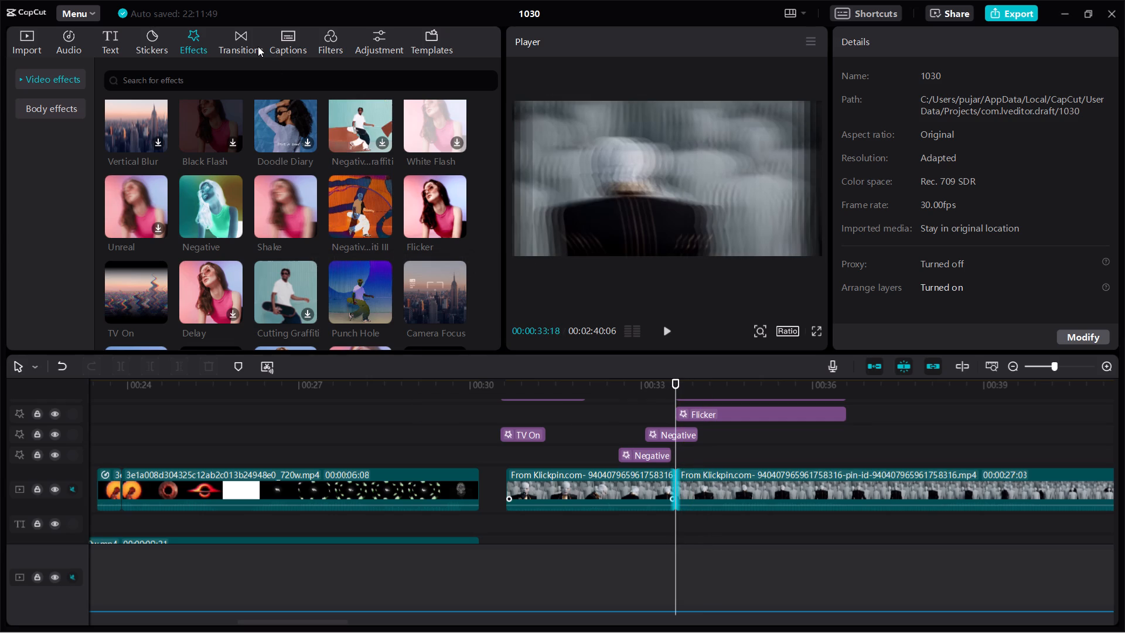
{"action": "left_click", "coordinate": [176, 87]}
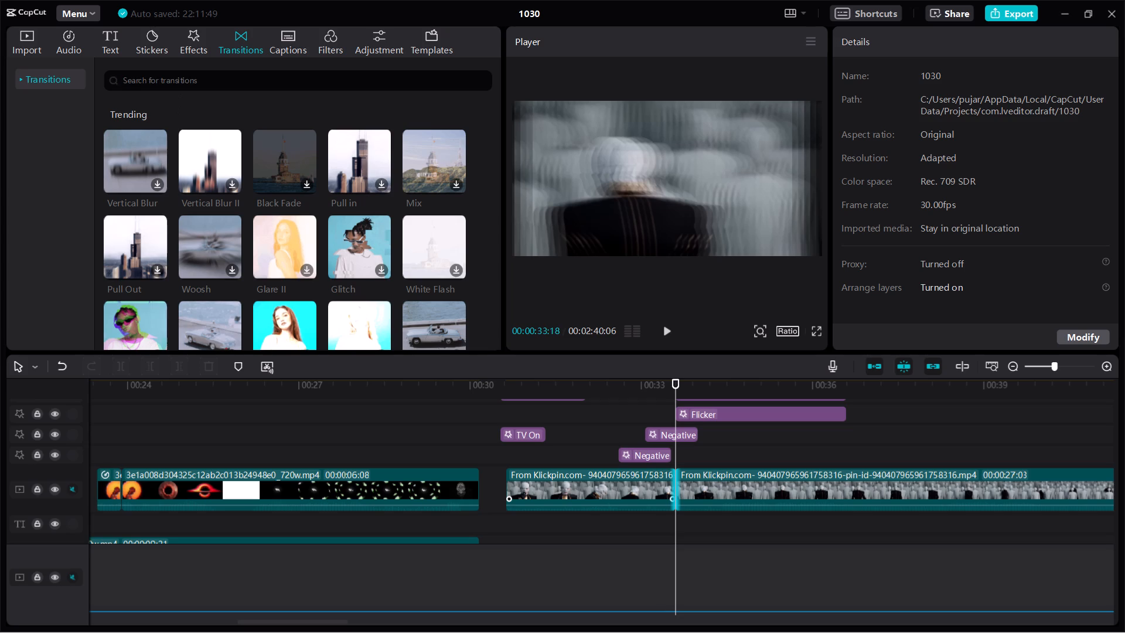
{"action": "type", "text": "shake"}
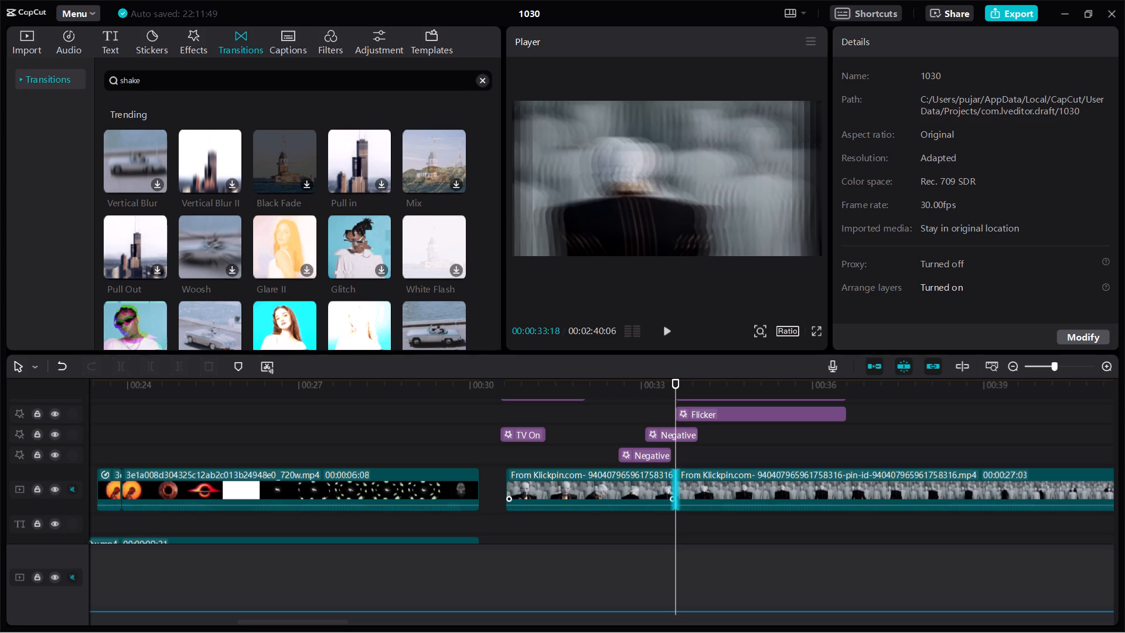
{"action": "key", "text": "Return"}
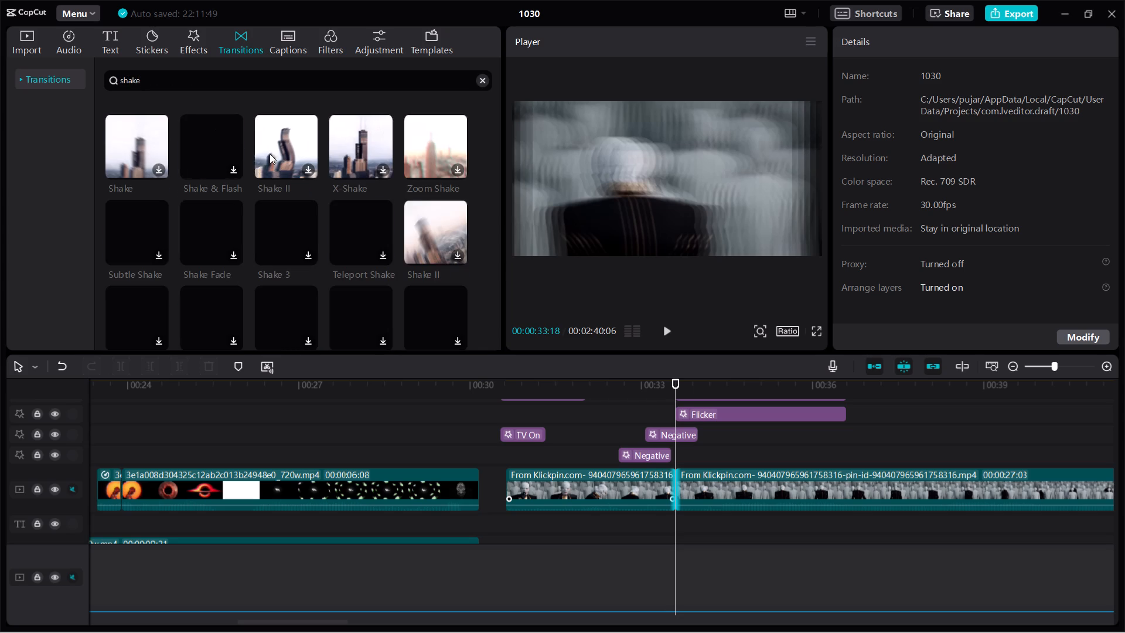
{"action": "left_click", "coordinate": [216, 149]}
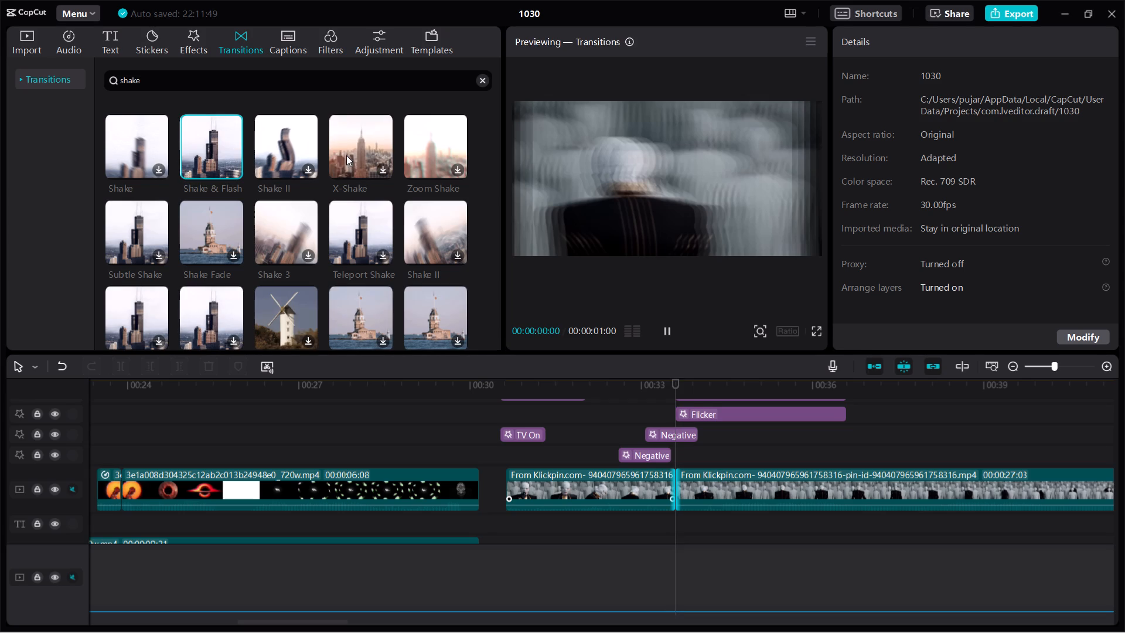
{"action": "left_click", "coordinate": [192, 142]}
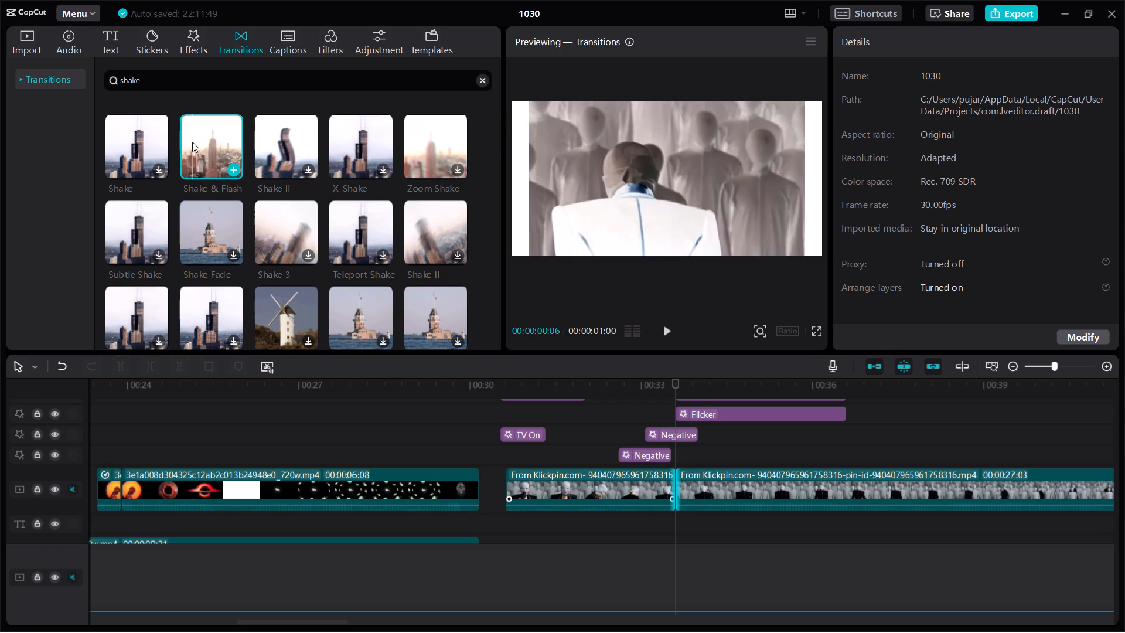
{"action": "left_click_drag", "start_coordinate": [192, 142], "coordinate": [688, 493]}
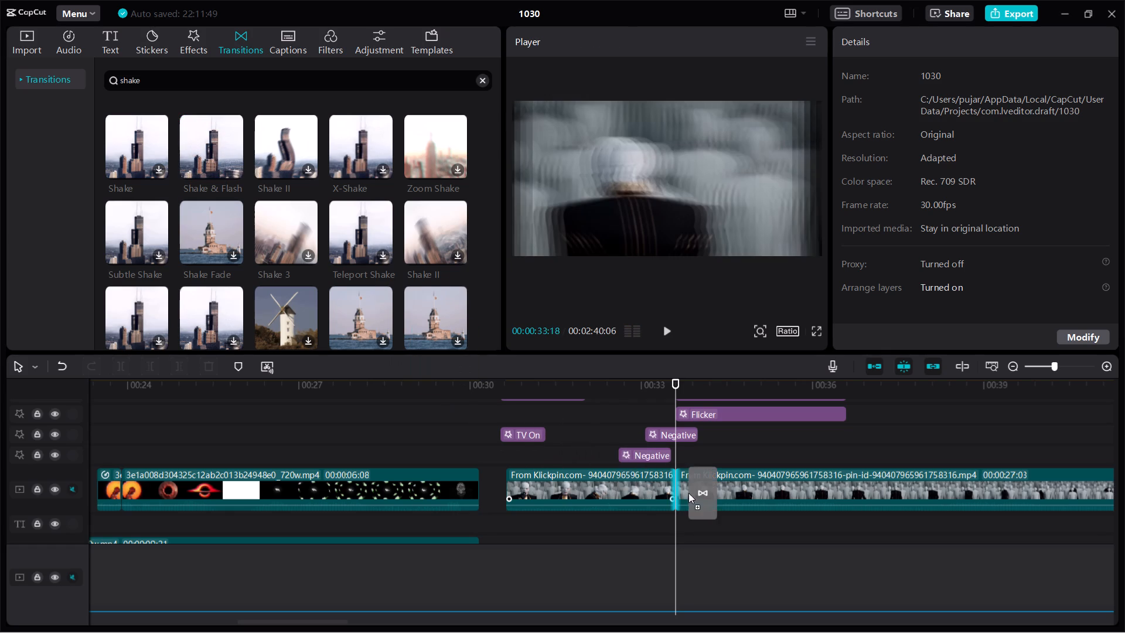
{"action": "left_click_drag", "start_coordinate": [688, 493], "coordinate": [666, 483]}
Play back the mannequin section from about 00:30:05 and again from about 00:33:16 to check the effects and transition.
{"action": "left_click", "coordinate": [650, 389]}
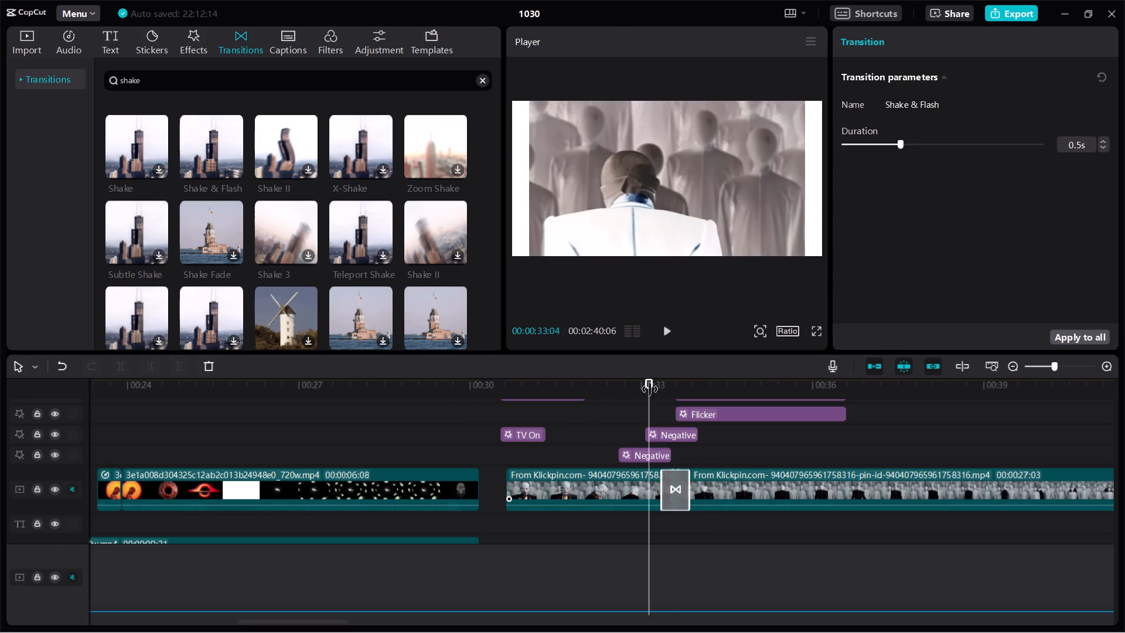
{"action": "left_click", "coordinate": [484, 396]}
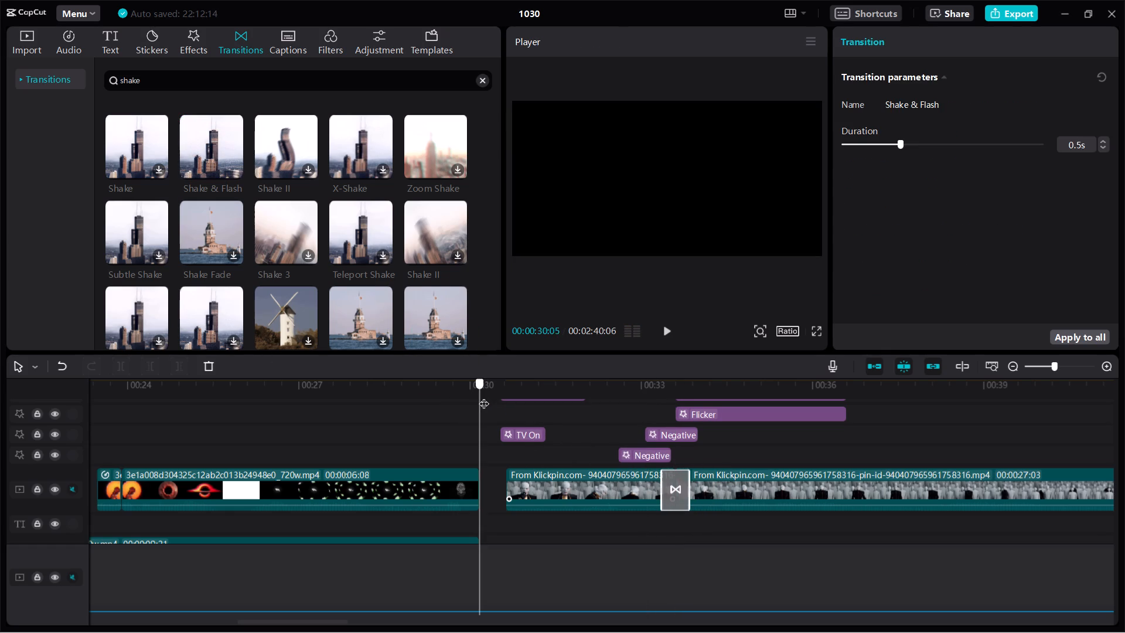
{"action": "key", "text": "space"}
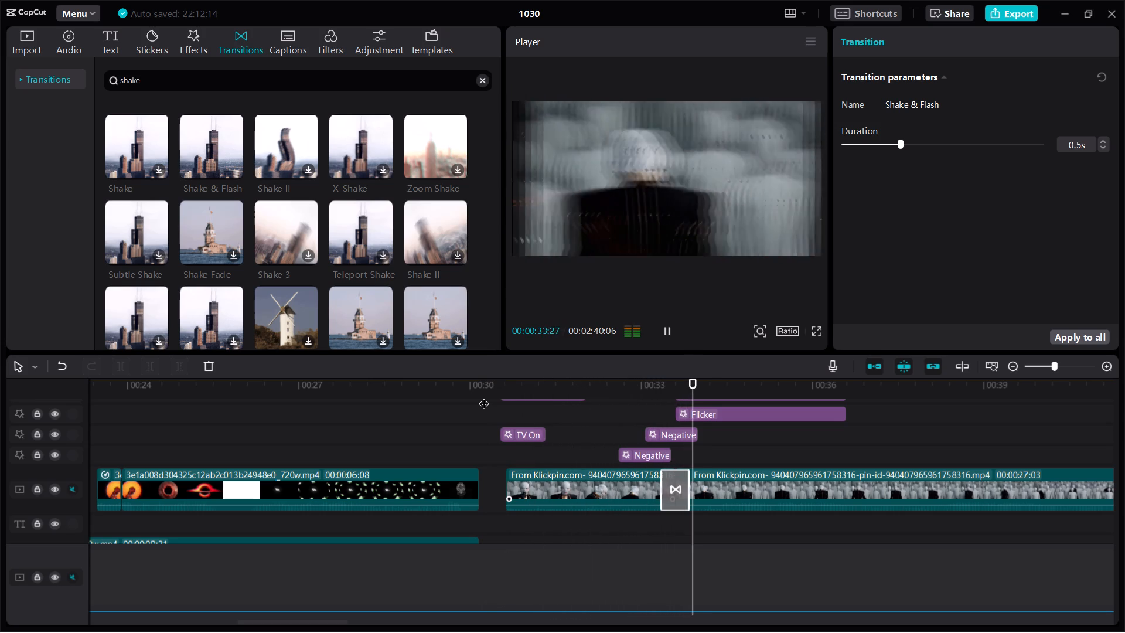
{"action": "key", "text": "space"}
{"action": "scroll", "coordinate": [806, 450], "scroll_direction": "up", "scroll_amount": 2}
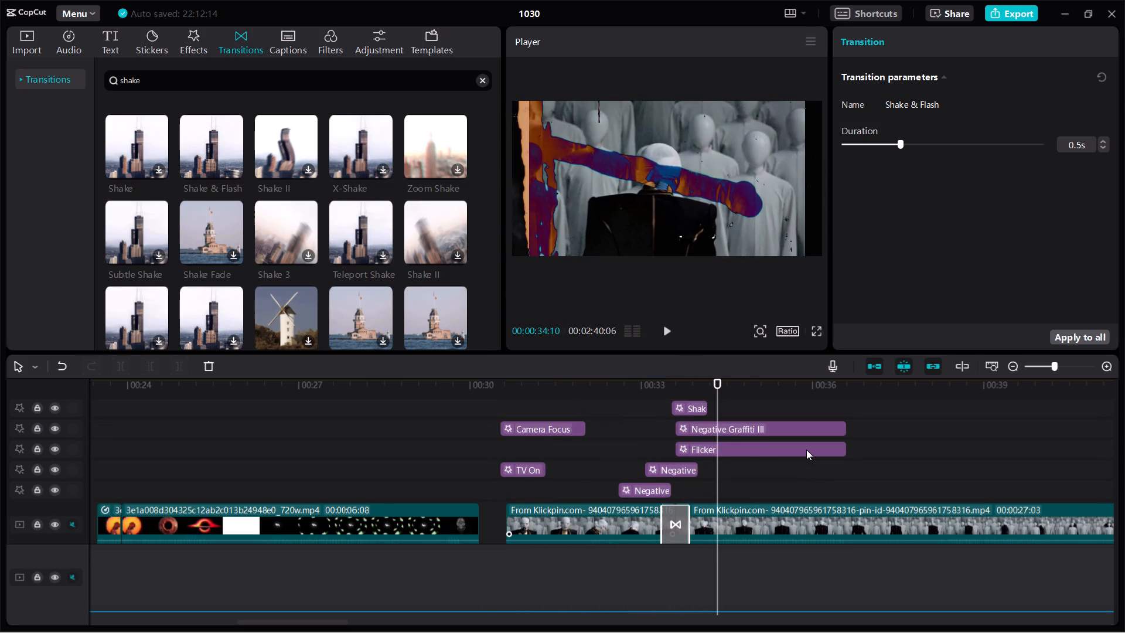
{"action": "key", "text": "space"}
{"action": "key", "text": "space"}
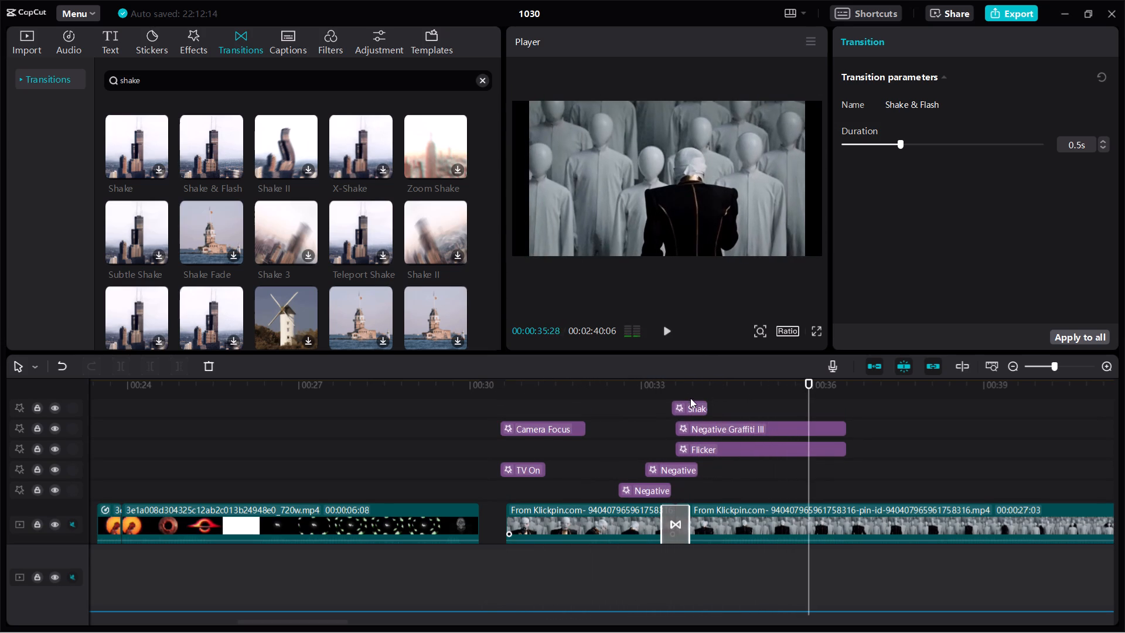
{"action": "left_click", "coordinate": [673, 386]}
{"action": "key", "text": "space"}
{"action": "key", "text": "space"}
{"action": "key", "text": "space"}
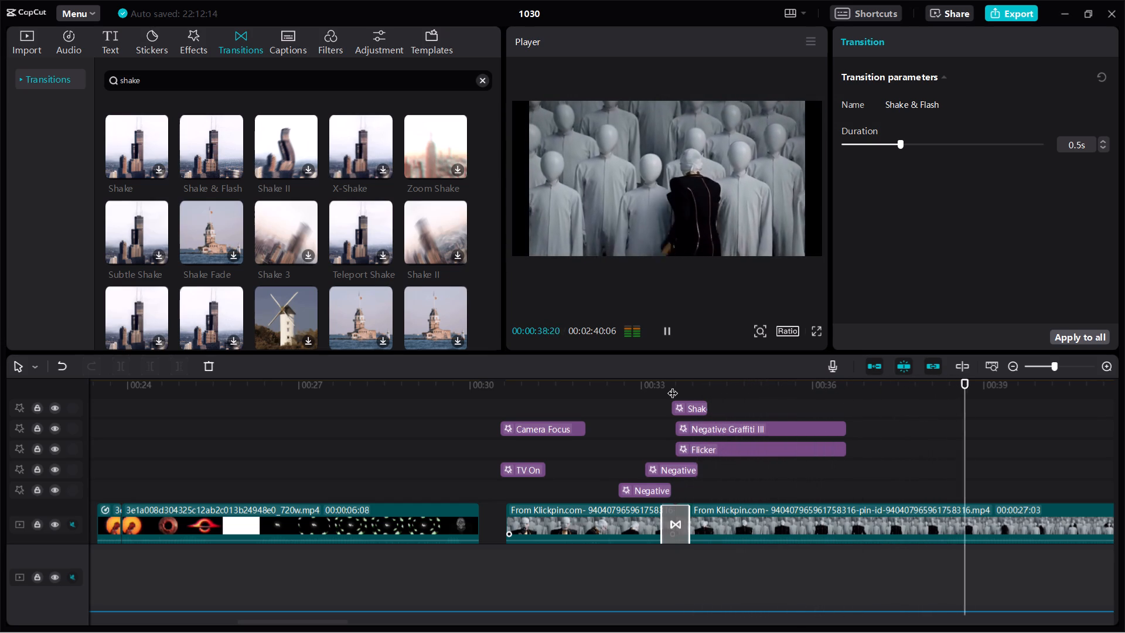
Play back the long mannequin clip past its effects, then again from about 00:40, to judge its pacing.
{"action": "key", "text": "space"}
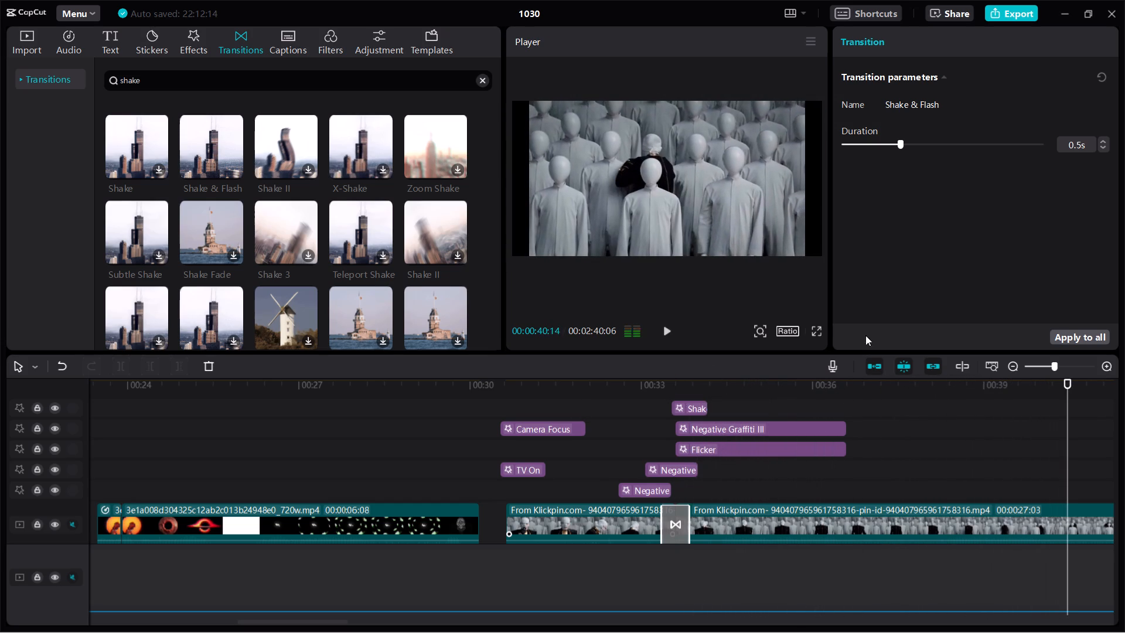
{"action": "left_click", "coordinate": [1006, 363]}
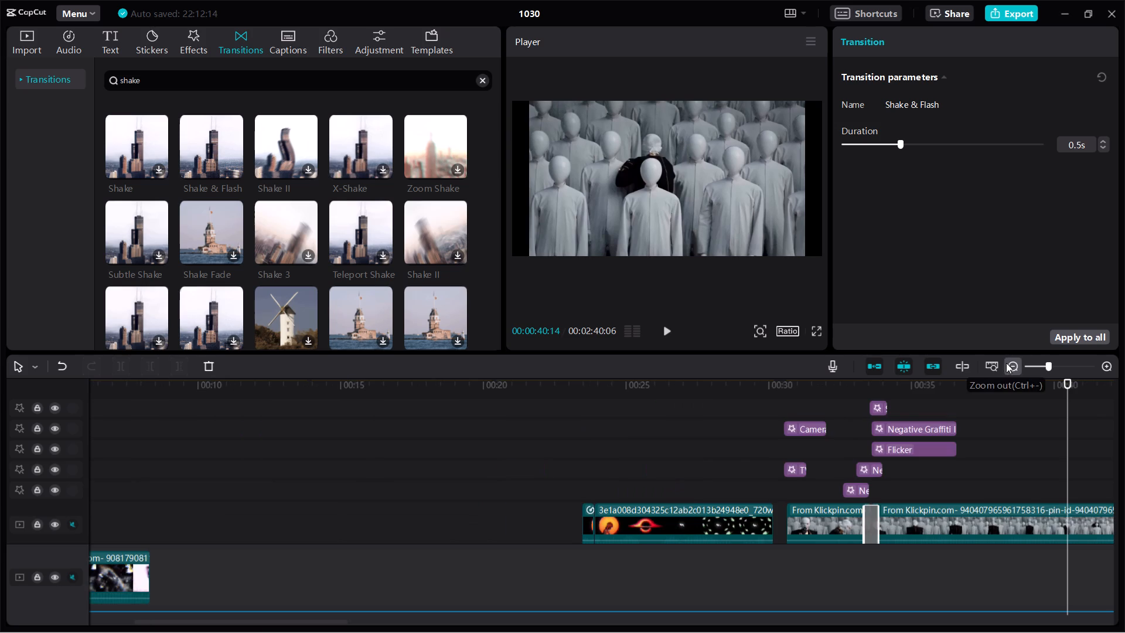
{"action": "left_click", "coordinate": [1109, 366]}
{"action": "double_click", "coordinate": [1109, 366]}
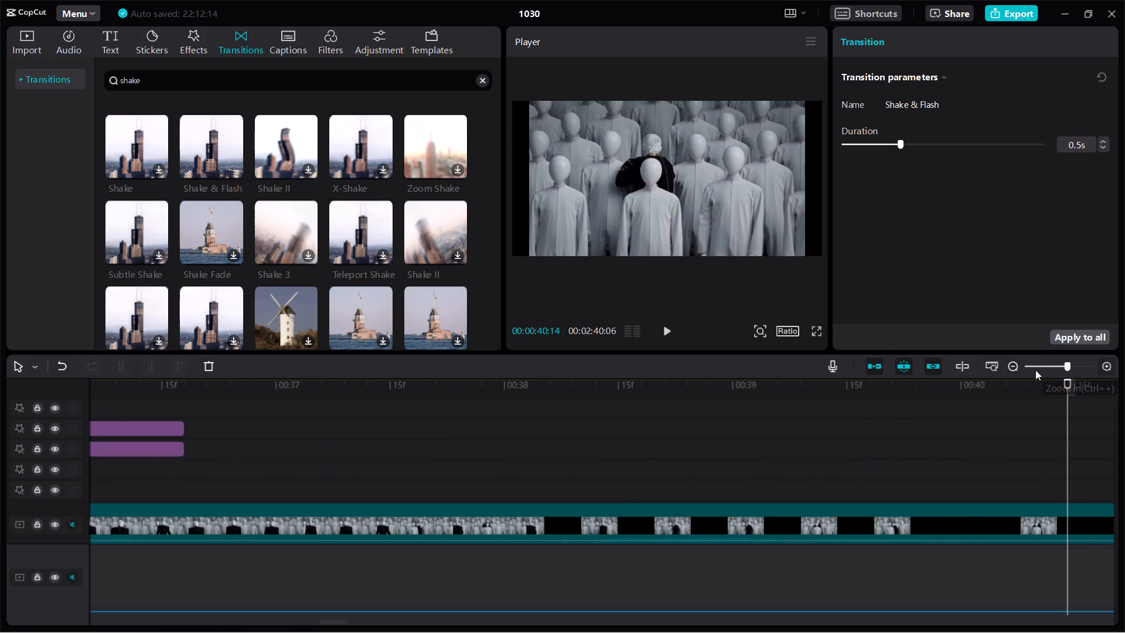
{"action": "double_click", "coordinate": [1011, 365]}
{"action": "left_click_drag", "start_coordinate": [932, 396], "coordinate": [1124, 414]}
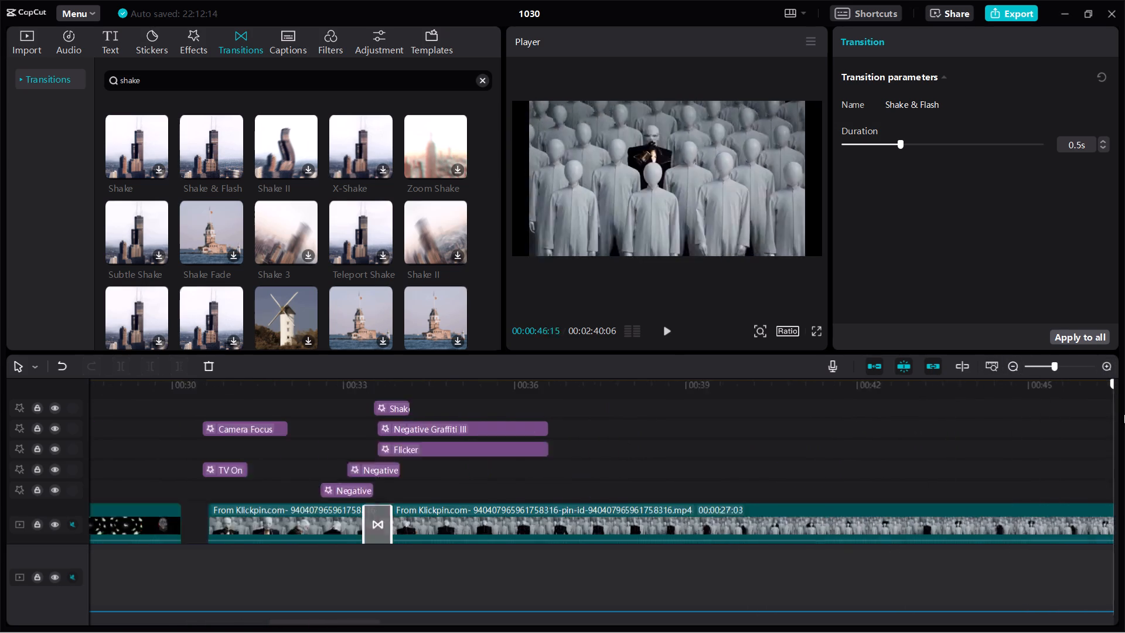
{"action": "left_click_drag", "start_coordinate": [1124, 414], "coordinate": [68, 418]}
{"action": "left_click_drag", "start_coordinate": [561, 396], "coordinate": [1124, 346]}
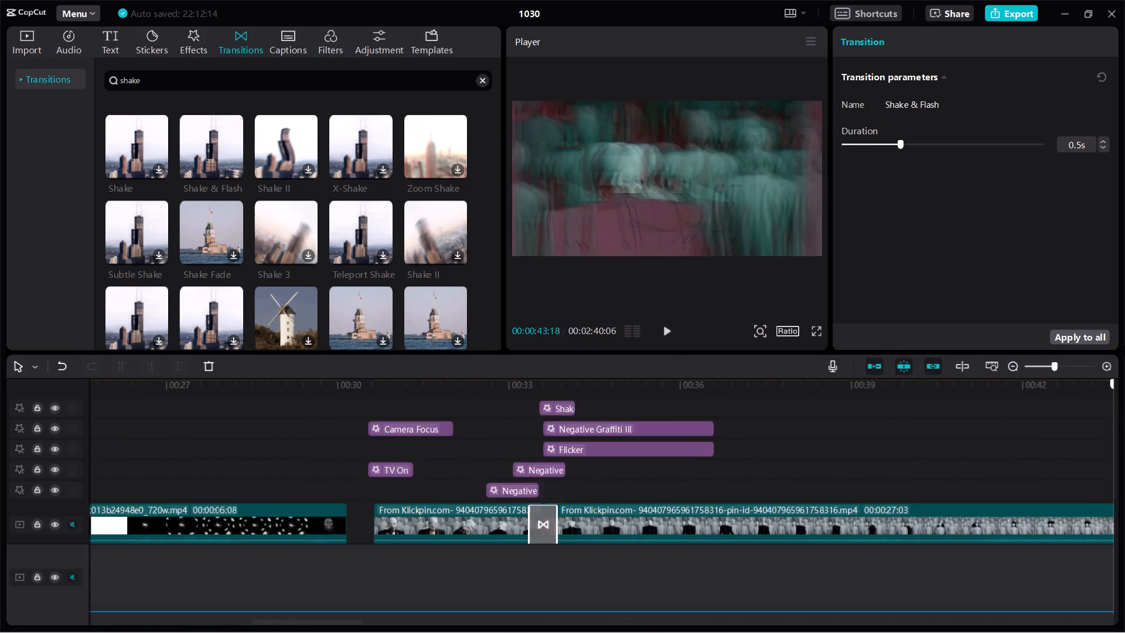
{"action": "left_click_drag", "start_coordinate": [1124, 346], "coordinate": [957, 352]}
{"action": "left_click", "coordinate": [326, 390]}
{"action": "key", "text": "space"}
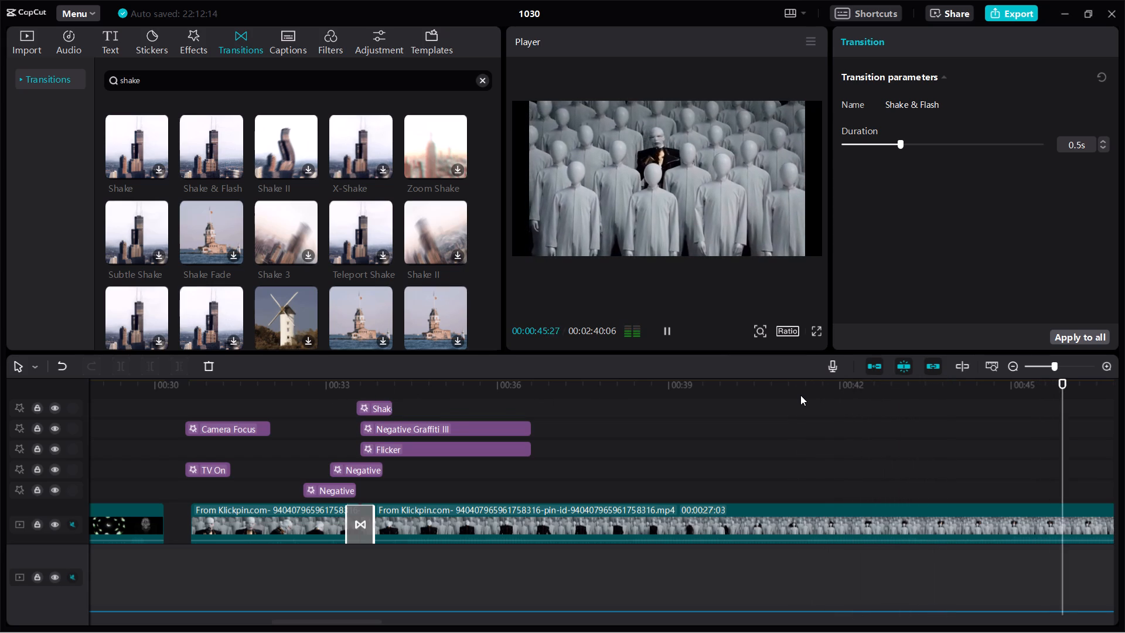
{"action": "key", "text": "space"}
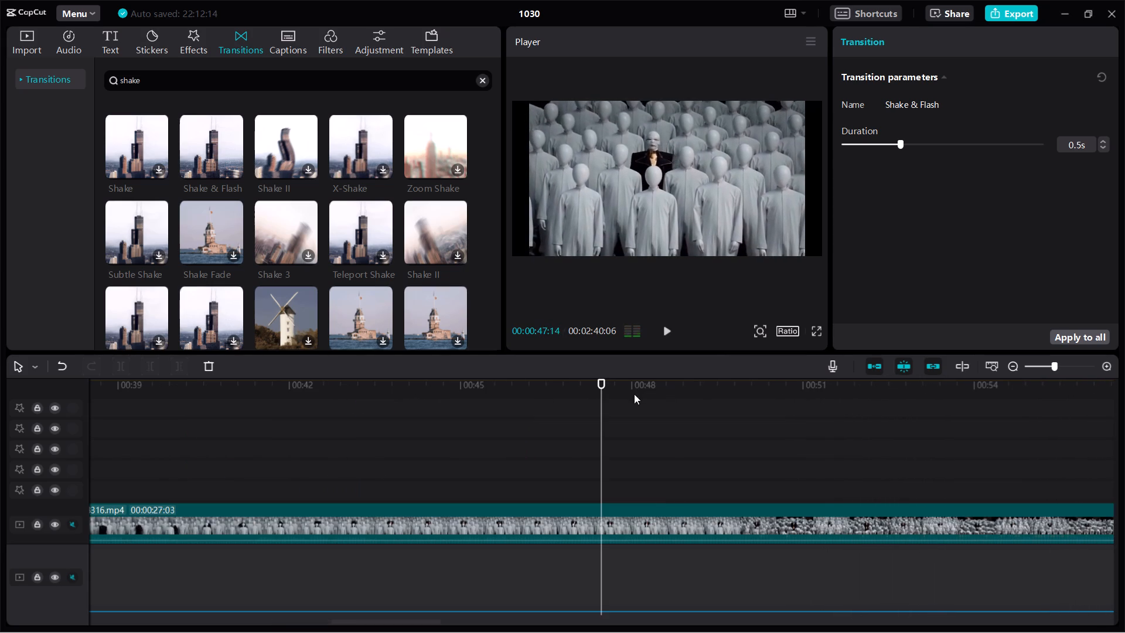
{"action": "double_click", "coordinate": [1020, 364]}
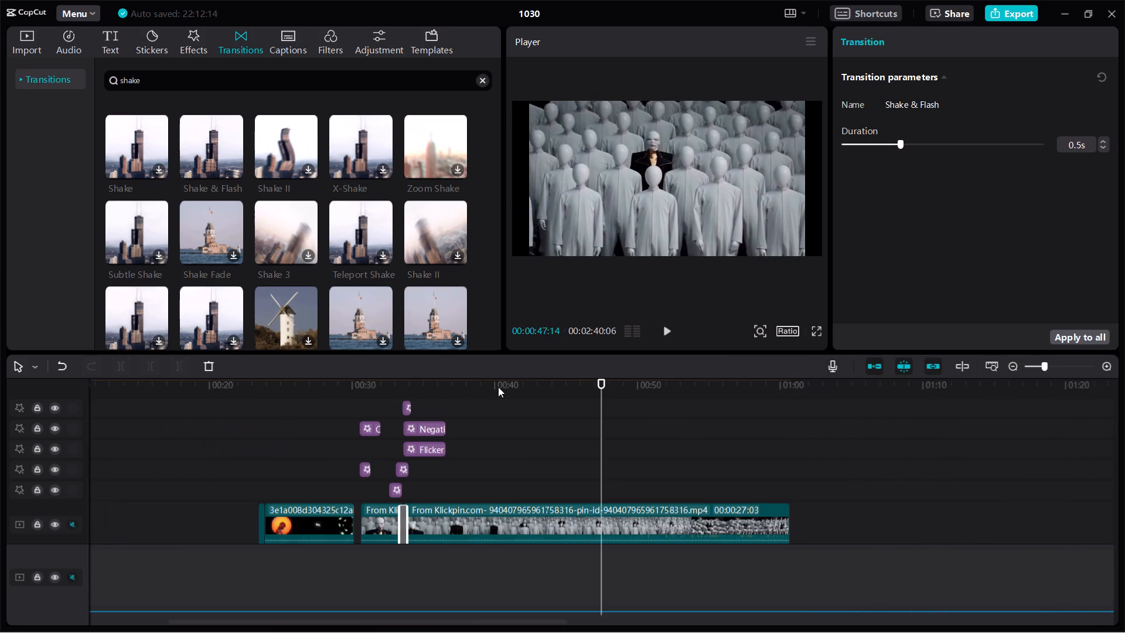
{"action": "left_click", "coordinate": [498, 387]}
{"action": "key", "text": "space"}
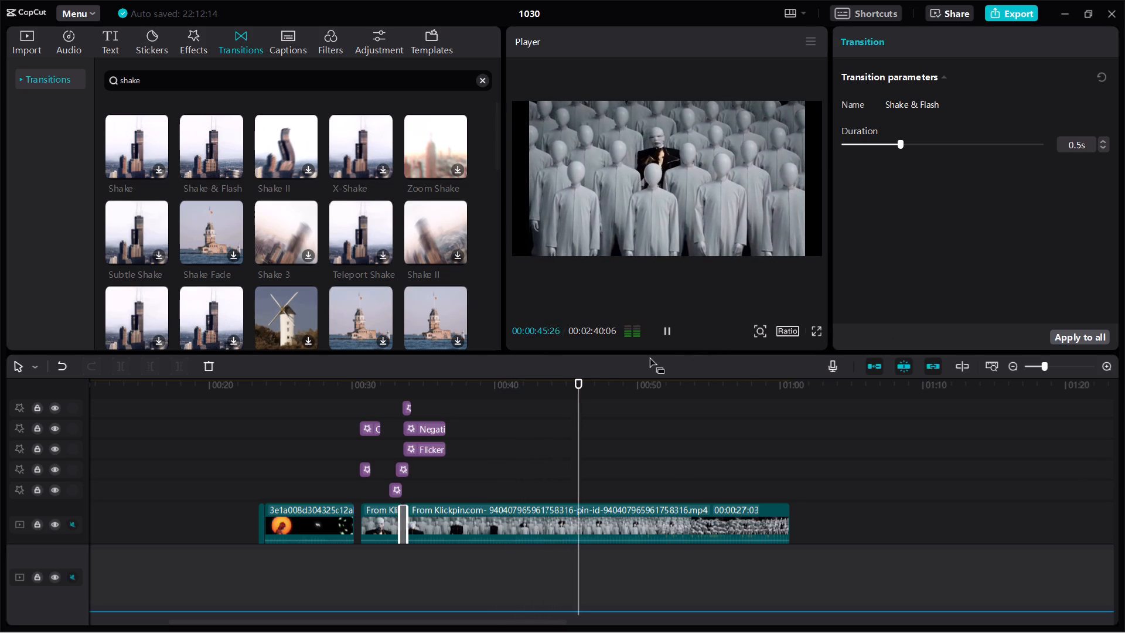
{"action": "left_click", "coordinate": [660, 331]}
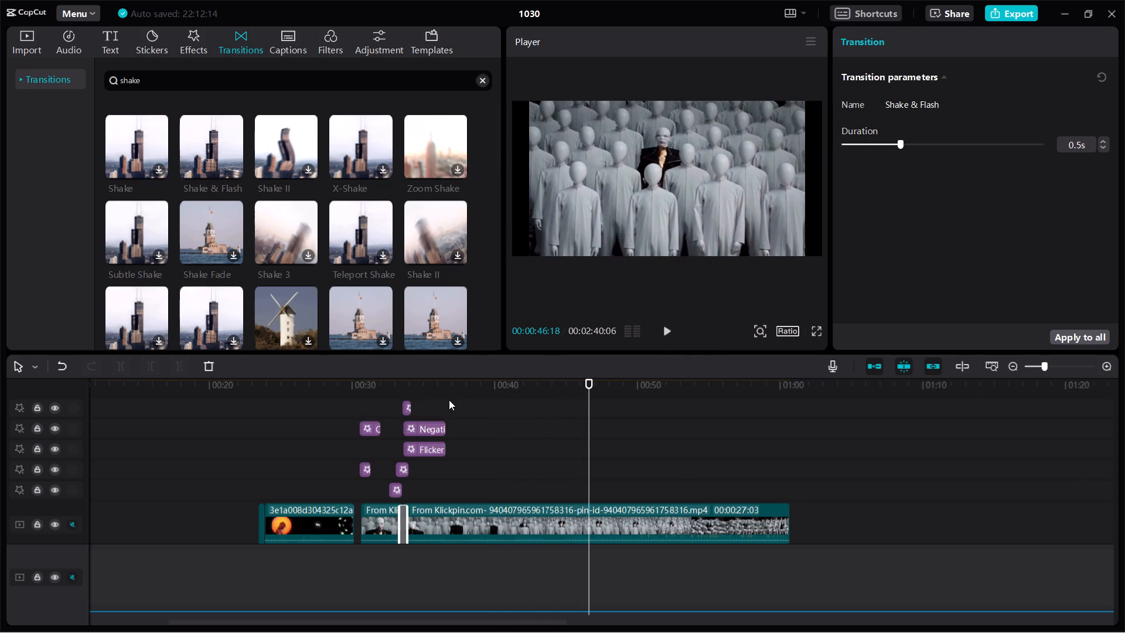
Split the long mannequin clip at 00:39:11.
{"action": "left_click", "coordinate": [443, 396]}
{"action": "left_click", "coordinate": [462, 537]}
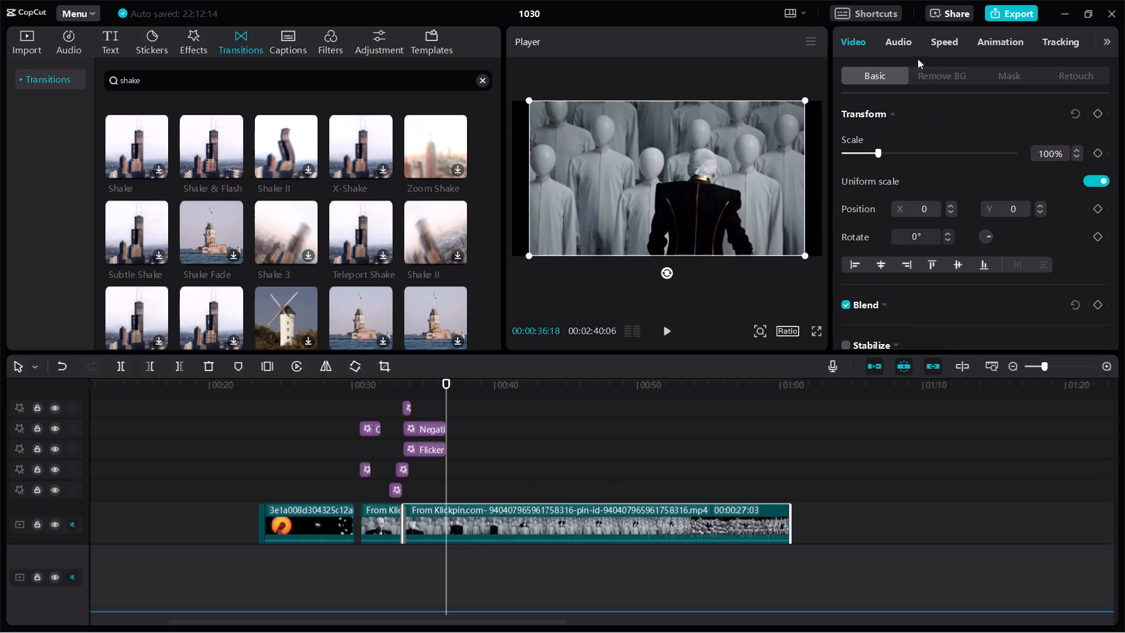
{"action": "left_click", "coordinate": [933, 43]}
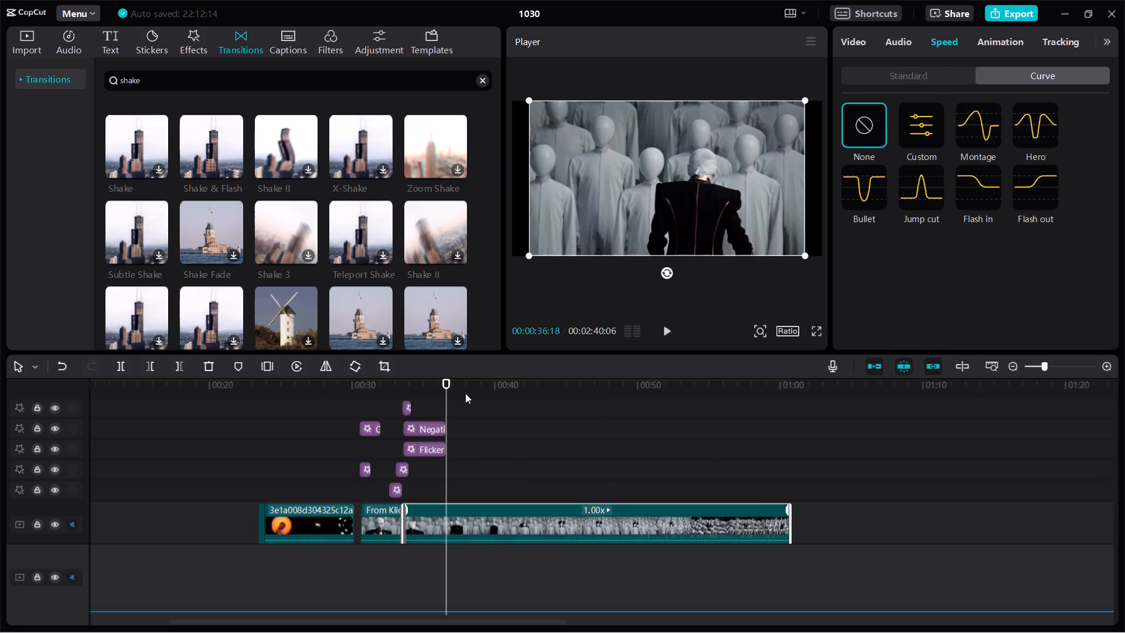
{"action": "left_click_drag", "start_coordinate": [466, 393], "coordinate": [485, 399]}
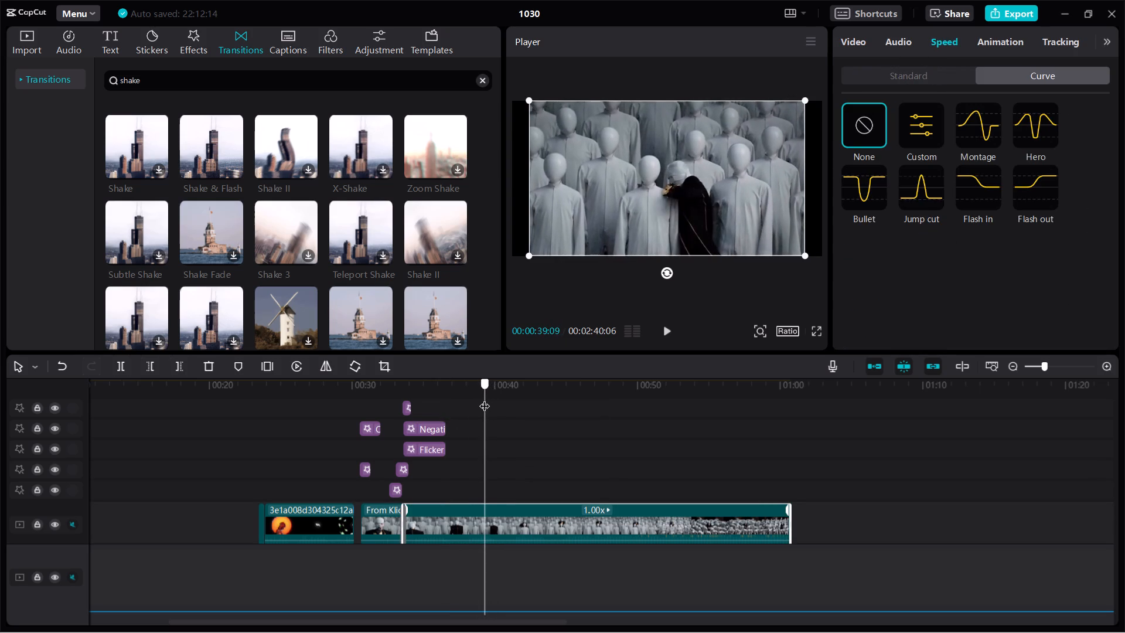
{"action": "left_click_drag", "start_coordinate": [485, 399], "coordinate": [489, 400]}
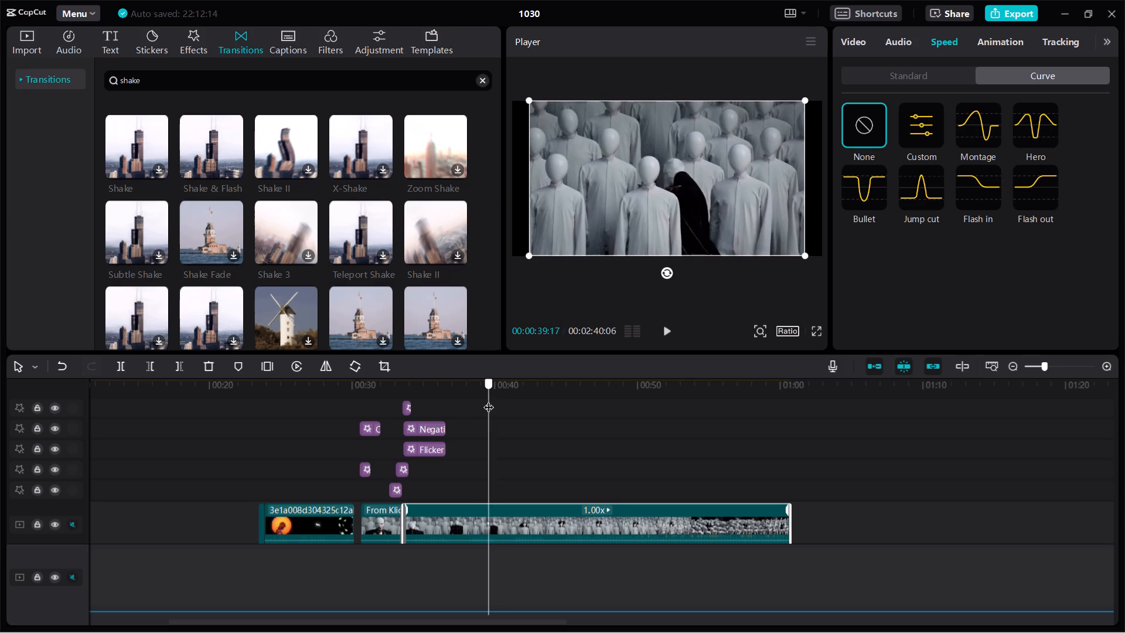
{"action": "left_click_drag", "start_coordinate": [489, 400], "coordinate": [486, 399]}
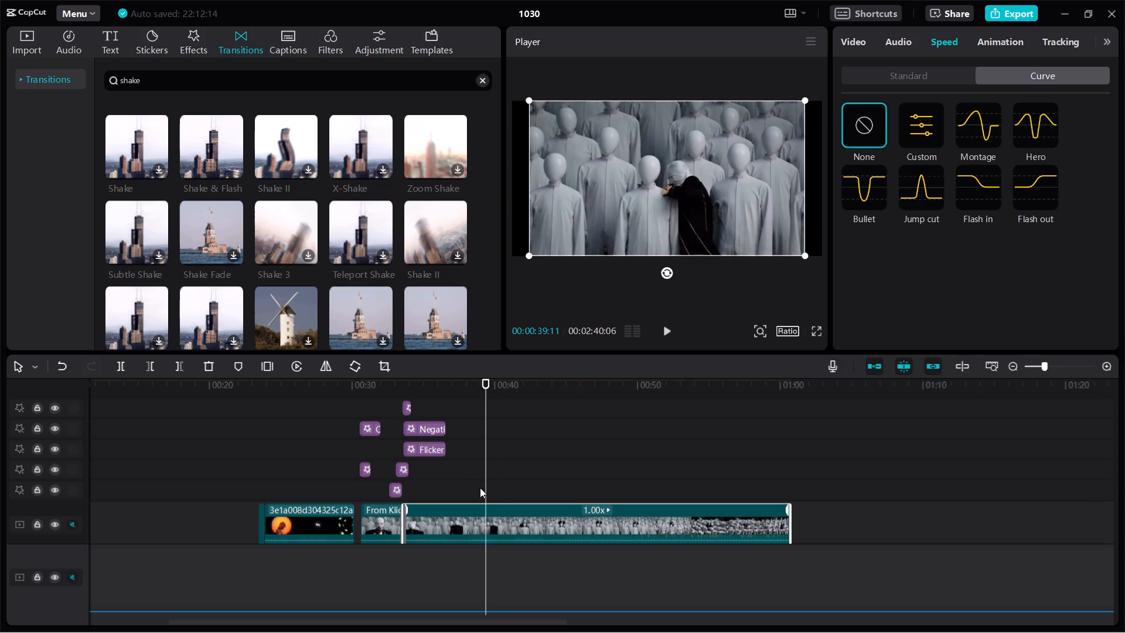
{"action": "key", "text": "b"}
{"action": "left_click", "coordinate": [486, 509]}
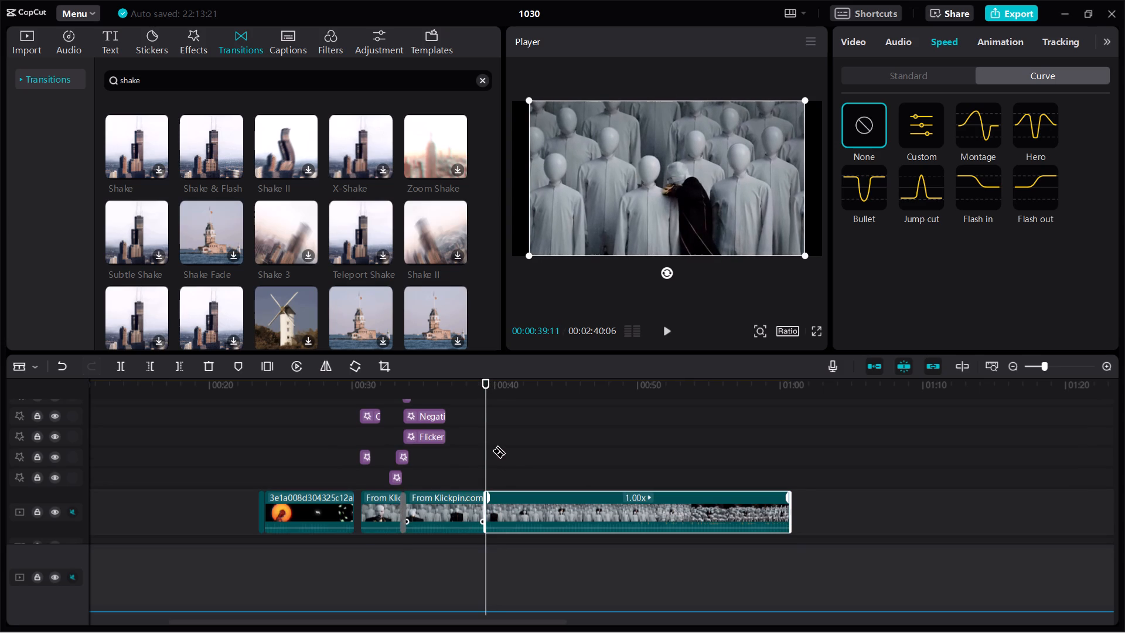
{"action": "key", "text": "a"}
Apply the Montage speed curve to the mannequin segment just before the new cut and play it back.
{"action": "left_click", "coordinate": [448, 504]}
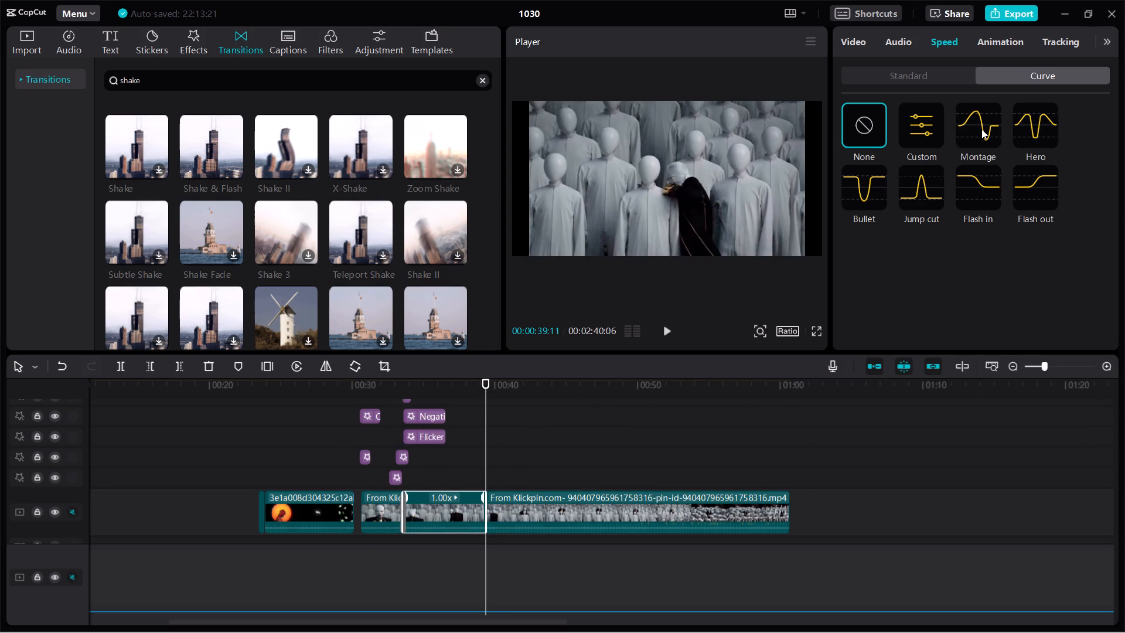
{"action": "left_click", "coordinate": [981, 129]}
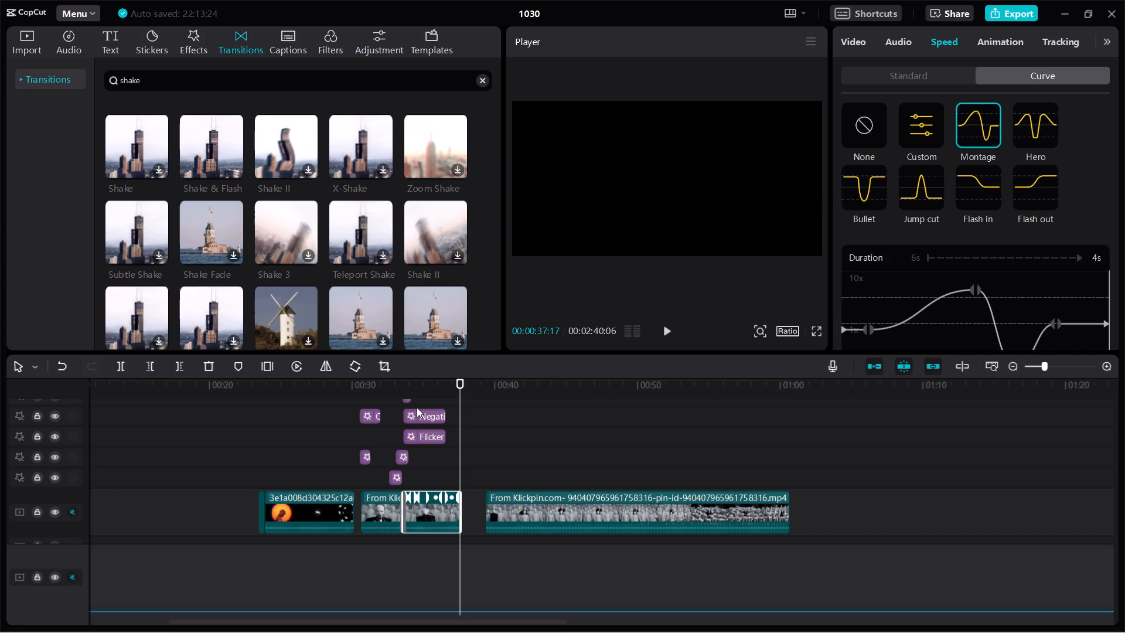
{"action": "left_click", "coordinate": [394, 390]}
{"action": "key", "text": "space"}
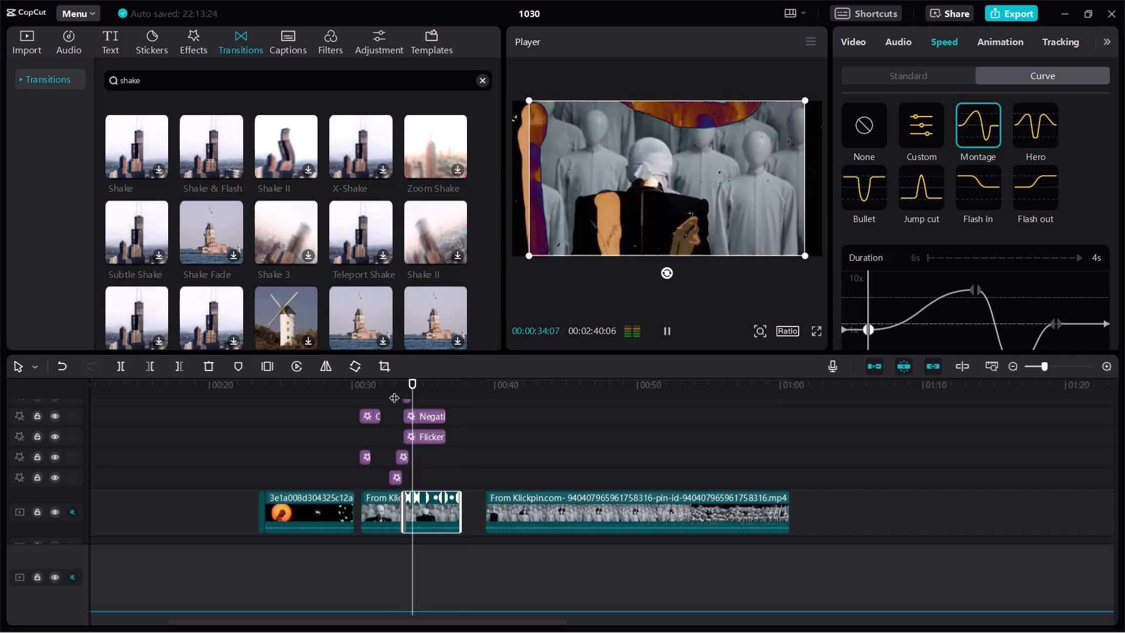
{"action": "key", "text": "space"}
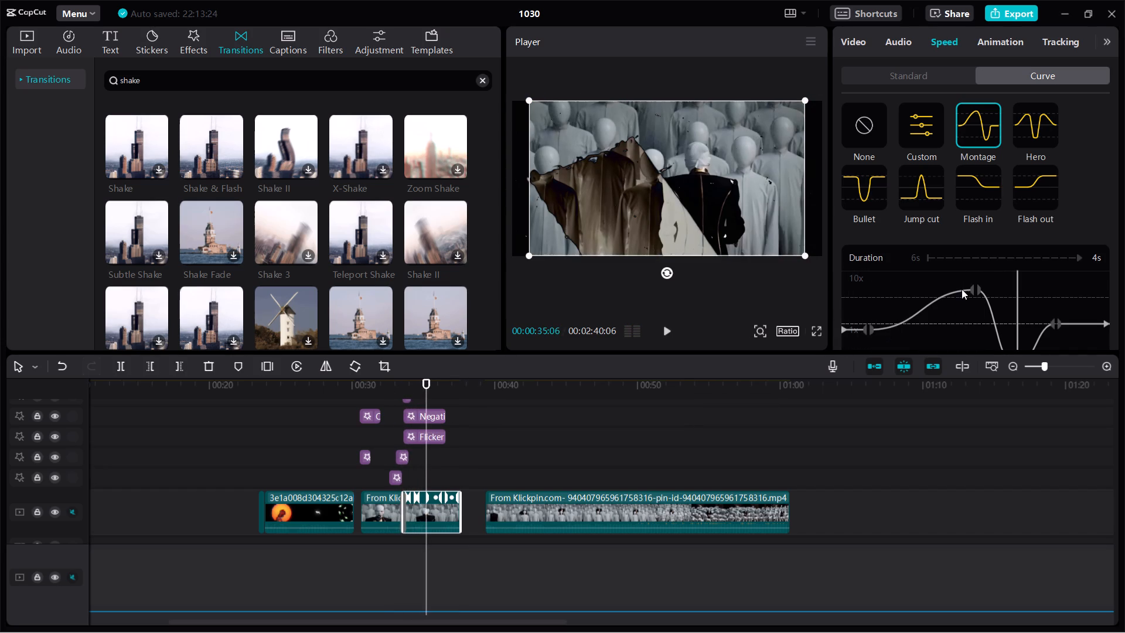
Flatten the start of the Montage curve by lowering its peak and raising the first two points to 1x, and play it back.
{"action": "left_click_drag", "start_coordinate": [972, 288], "coordinate": [967, 310]}
{"action": "left_click_drag", "start_coordinate": [971, 291], "coordinate": [970, 315]}
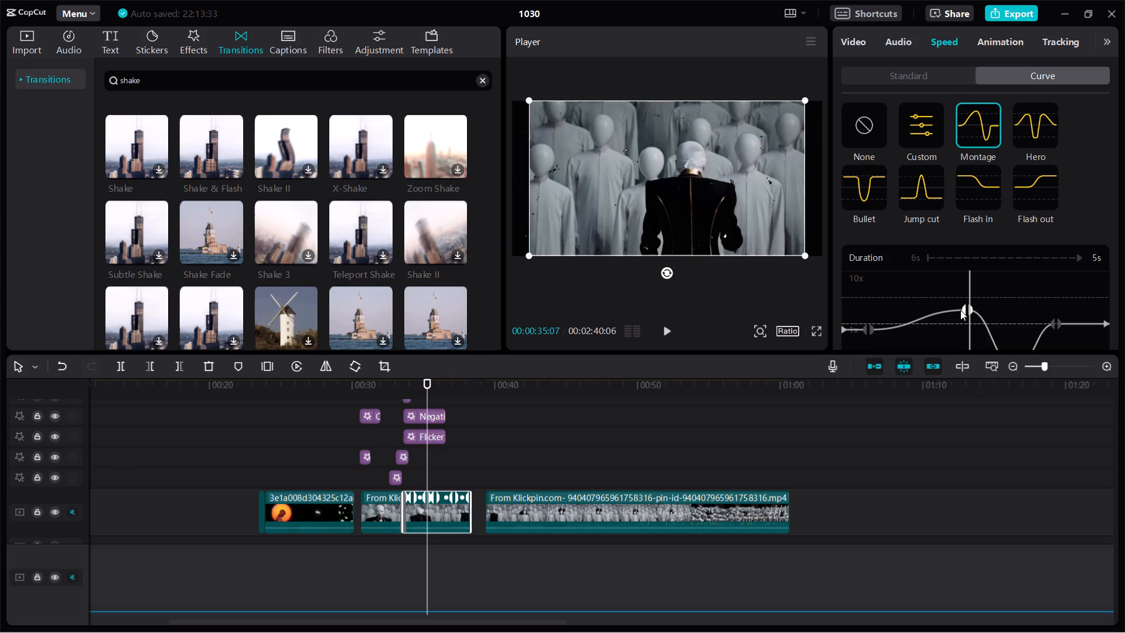
{"action": "left_click_drag", "start_coordinate": [966, 310], "coordinate": [952, 313]}
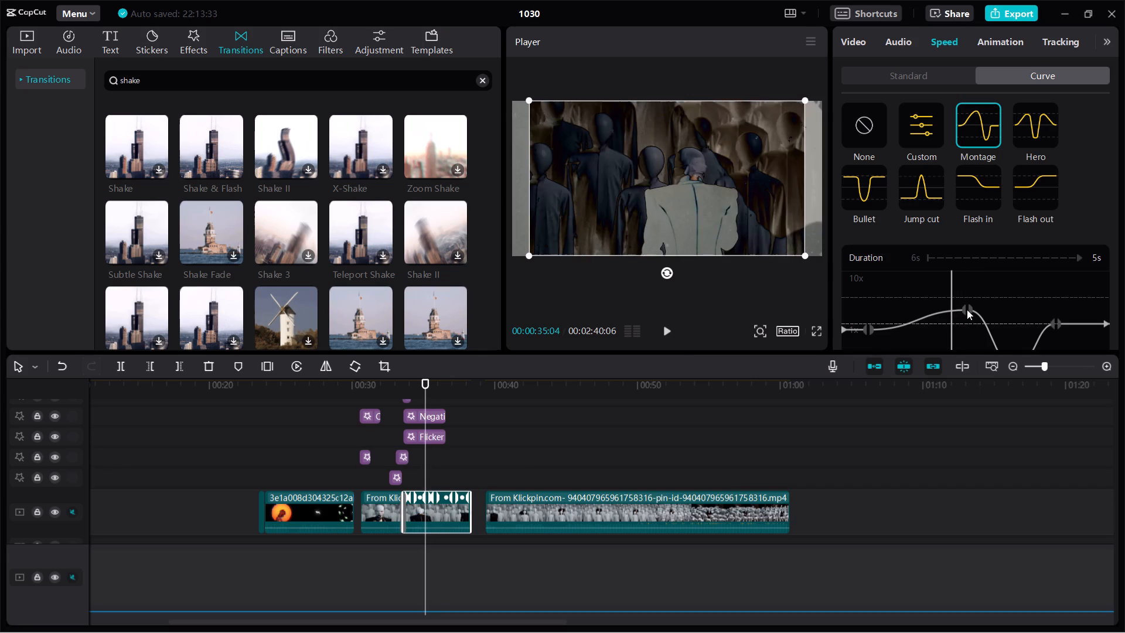
{"action": "left_click_drag", "start_coordinate": [967, 309], "coordinate": [964, 316]}
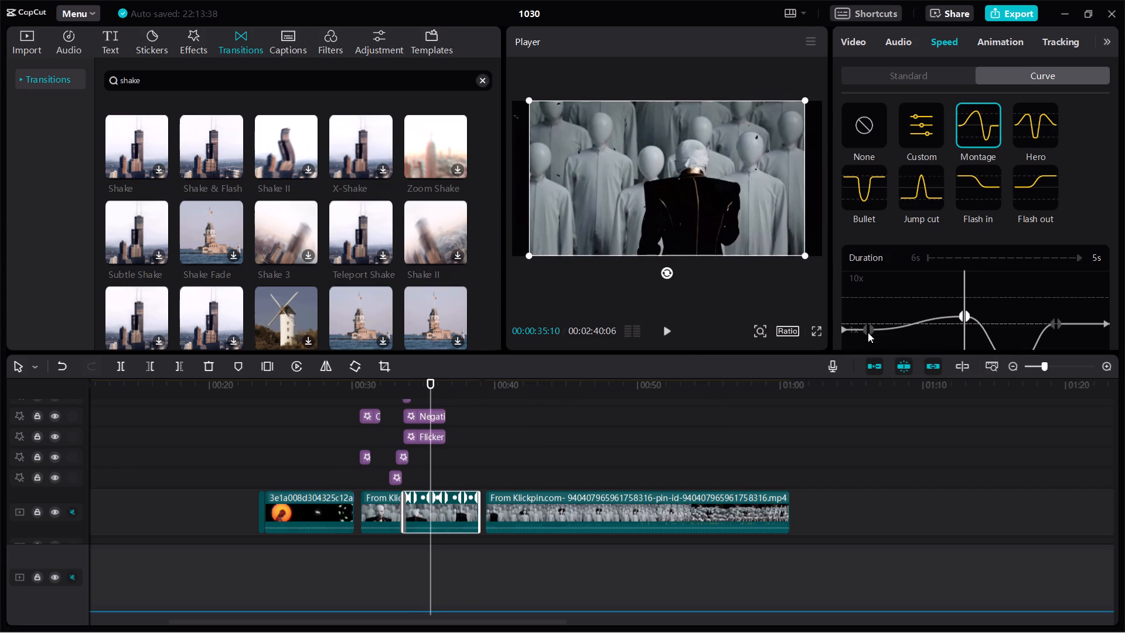
{"action": "left_click_drag", "start_coordinate": [868, 331], "coordinate": [868, 323]}
{"action": "left_click_drag", "start_coordinate": [843, 331], "coordinate": [843, 325]}
{"action": "key", "text": "space"}
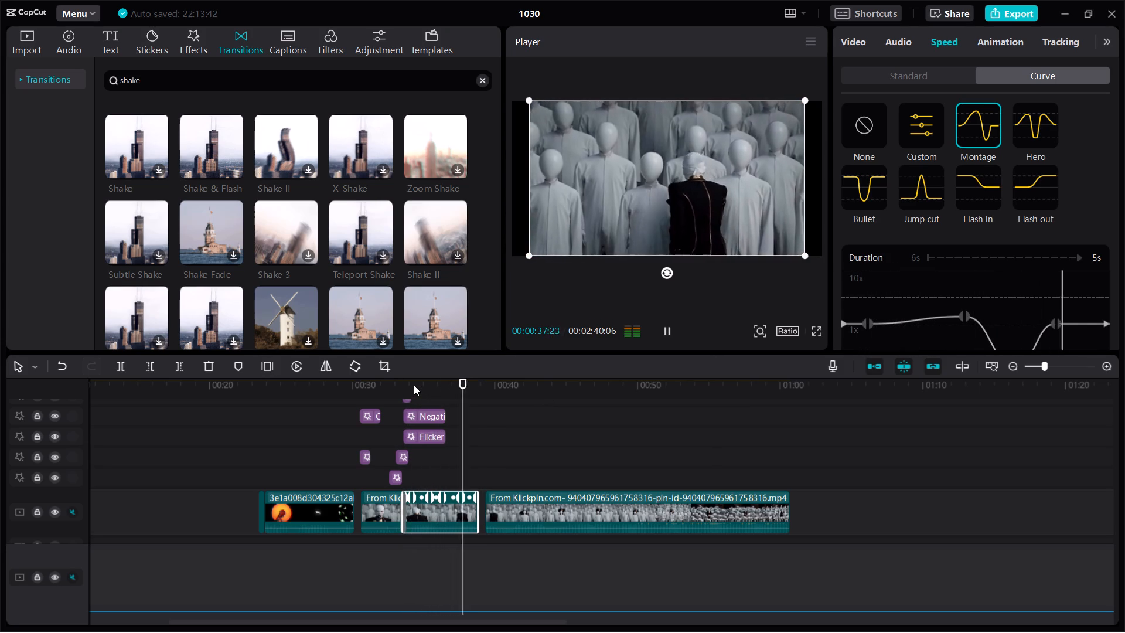
{"action": "key", "text": "space"}
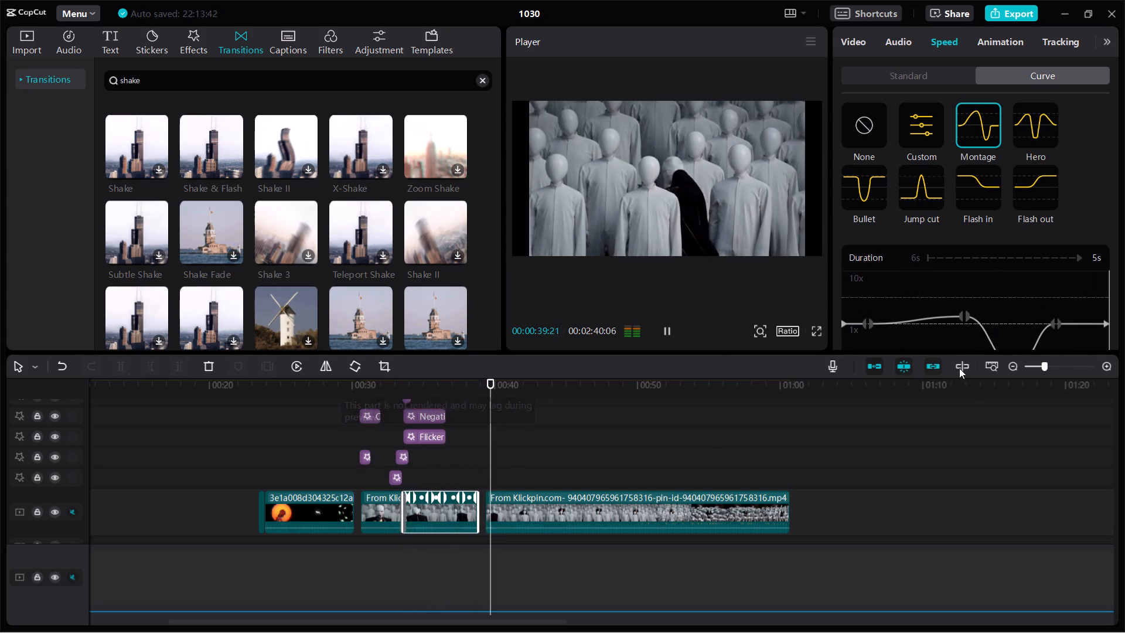
Move the Montage curve's peak point earlier in the segment, keeping it slightly above 1x, and play back from 00:33:16.
{"action": "scroll", "coordinate": [982, 360], "scroll_direction": "down", "scroll_amount": 7}
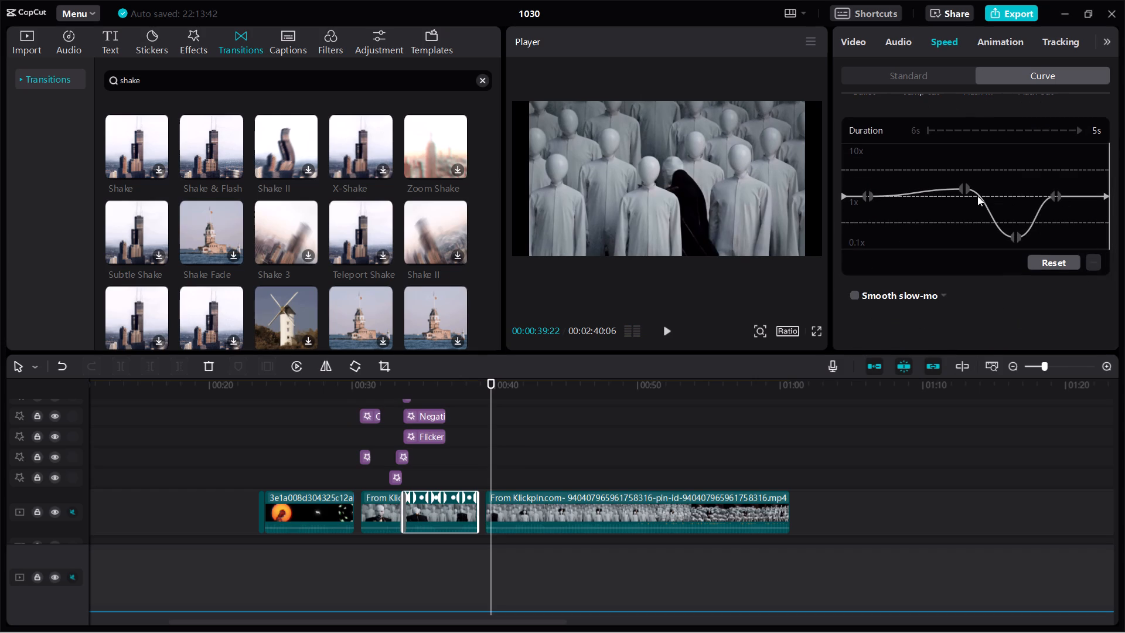
{"action": "left_click_drag", "start_coordinate": [964, 187], "coordinate": [939, 191]}
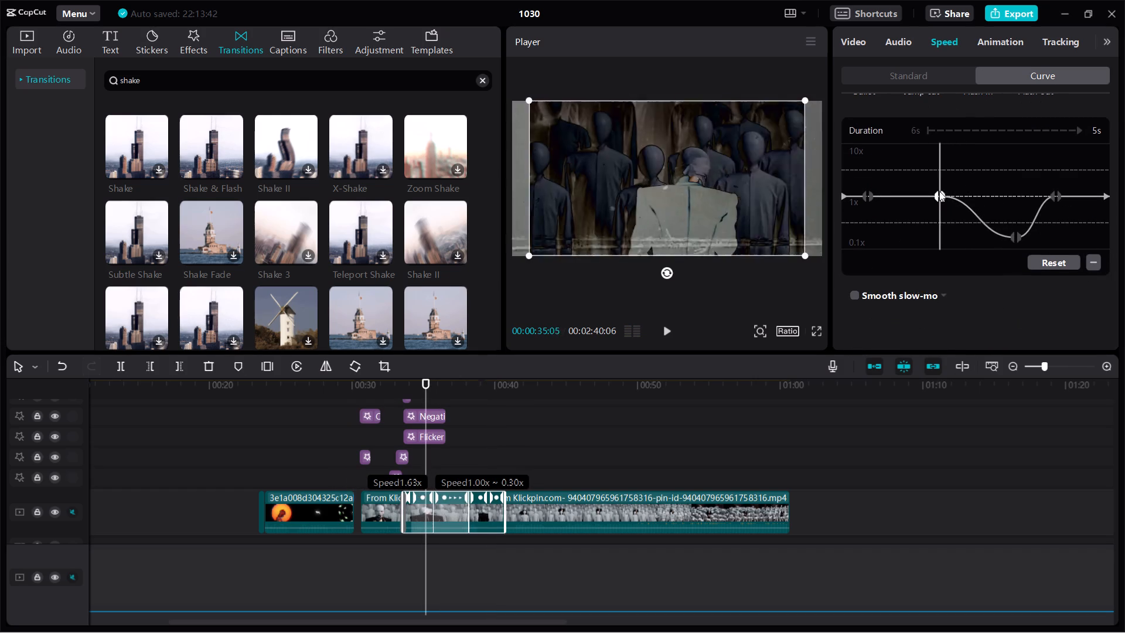
{"action": "left_click_drag", "start_coordinate": [939, 191], "coordinate": [931, 189]}
{"action": "left_click", "coordinate": [407, 391]}
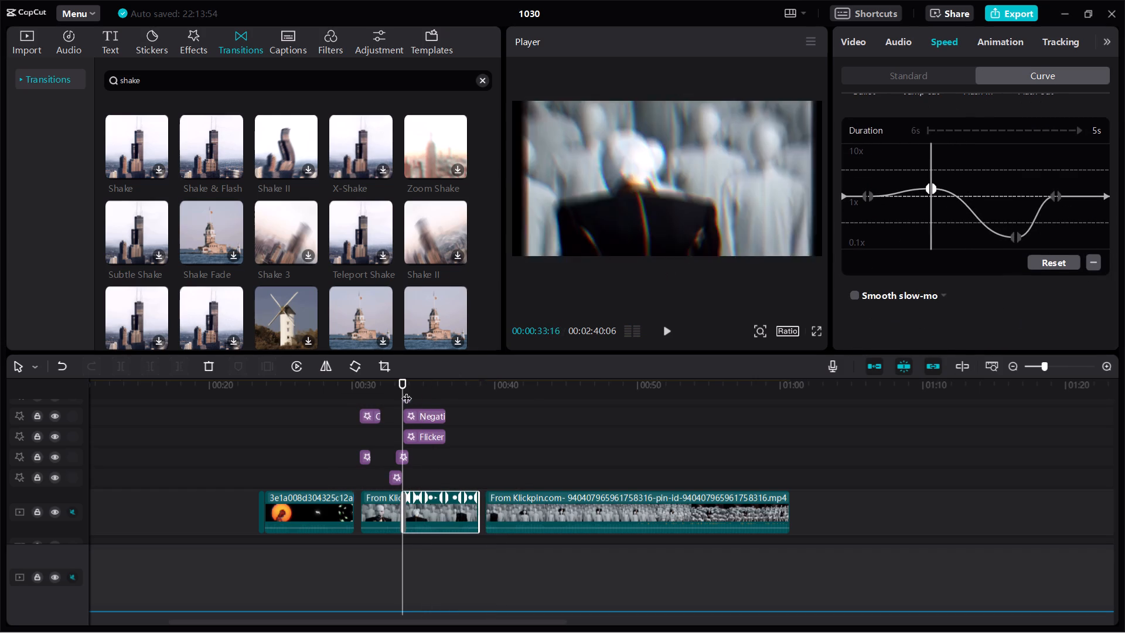
{"action": "key", "text": "space"}
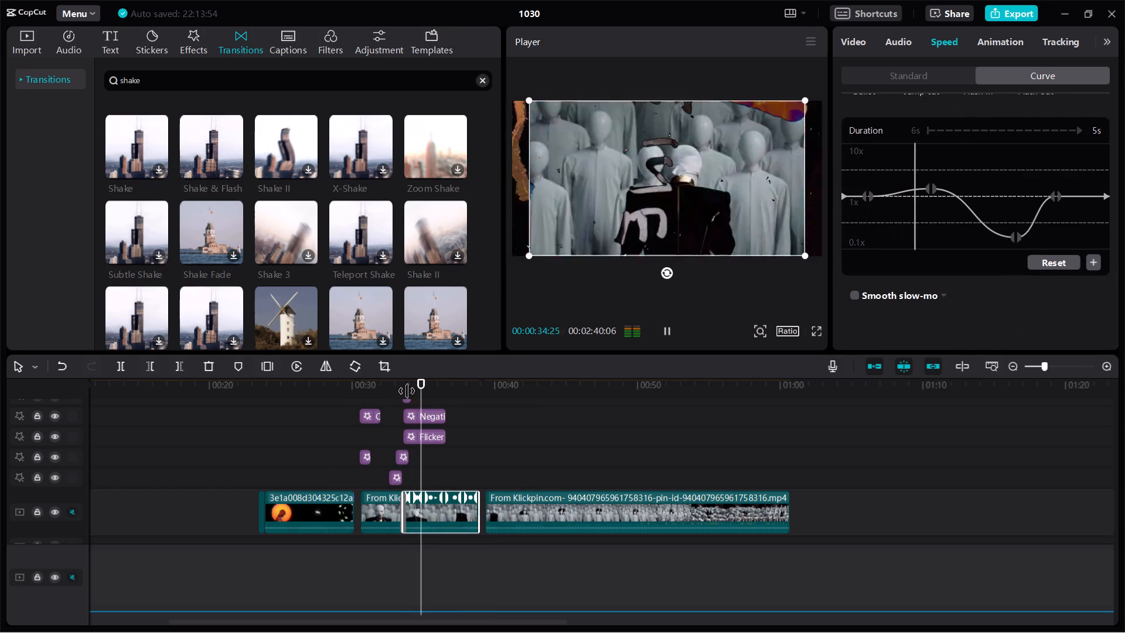
{"action": "key", "text": "space"}
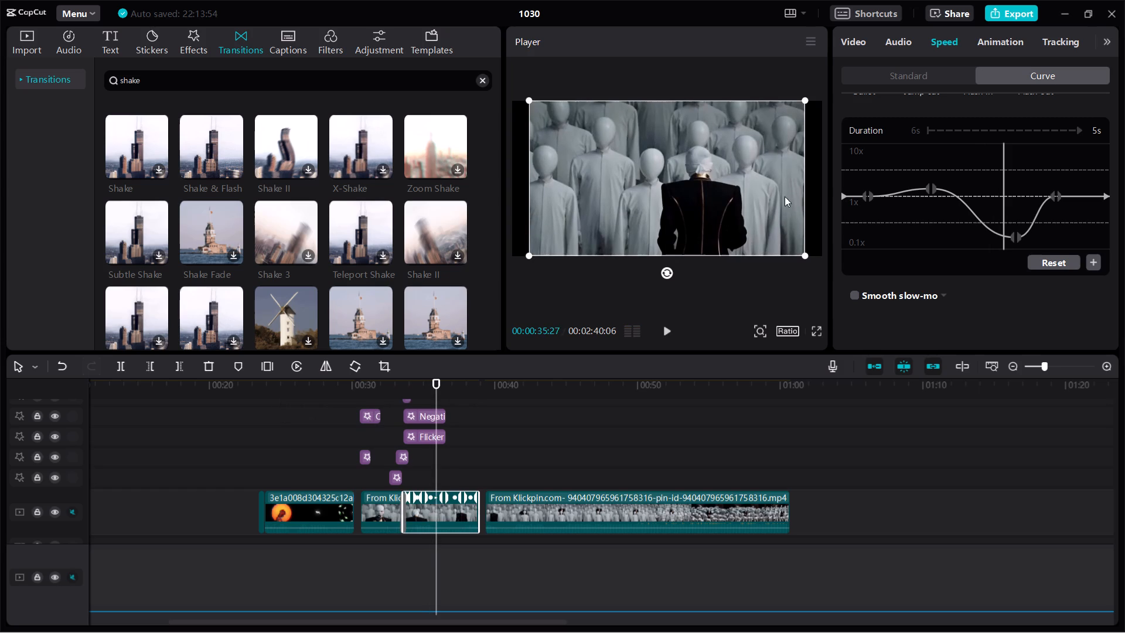
Lower the curve's peak point to the 1x line and play the segment back from 00:33:16.
{"action": "left_click_drag", "start_coordinate": [928, 189], "coordinate": [926, 197]}
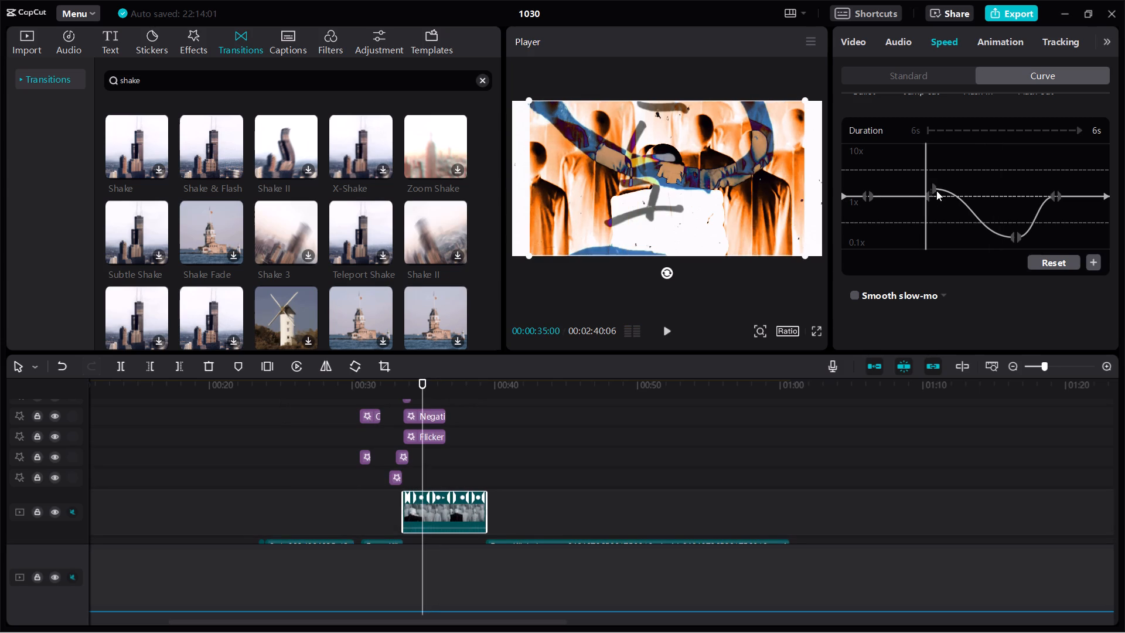
{"action": "left_click_drag", "start_coordinate": [935, 189], "coordinate": [933, 197]}
{"action": "left_click", "coordinate": [405, 387]}
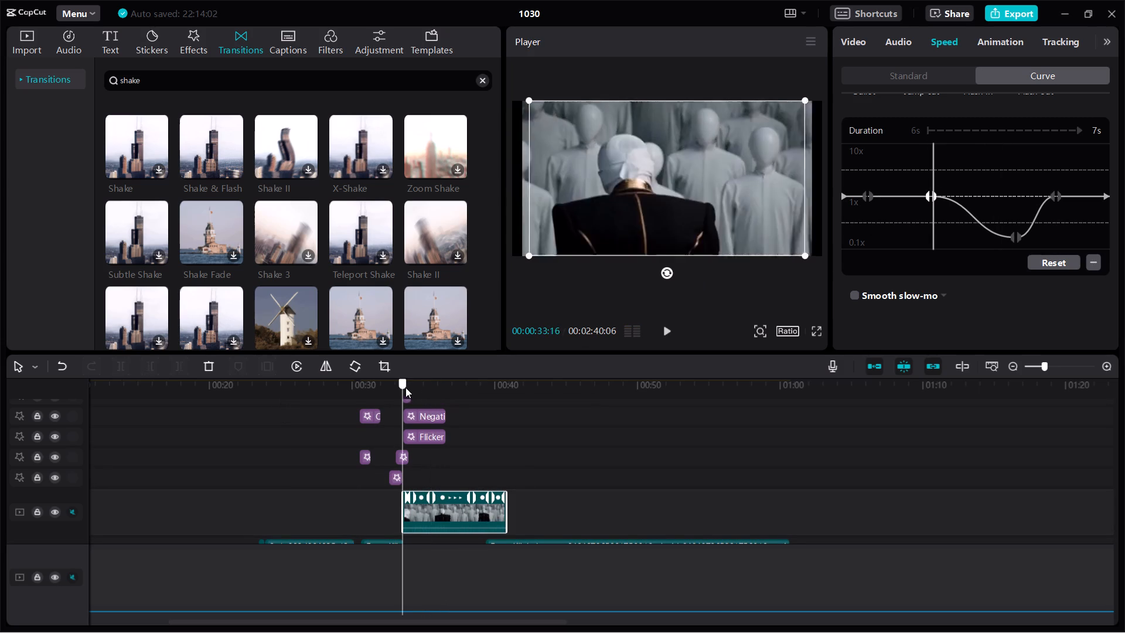
{"action": "key", "text": "space"}
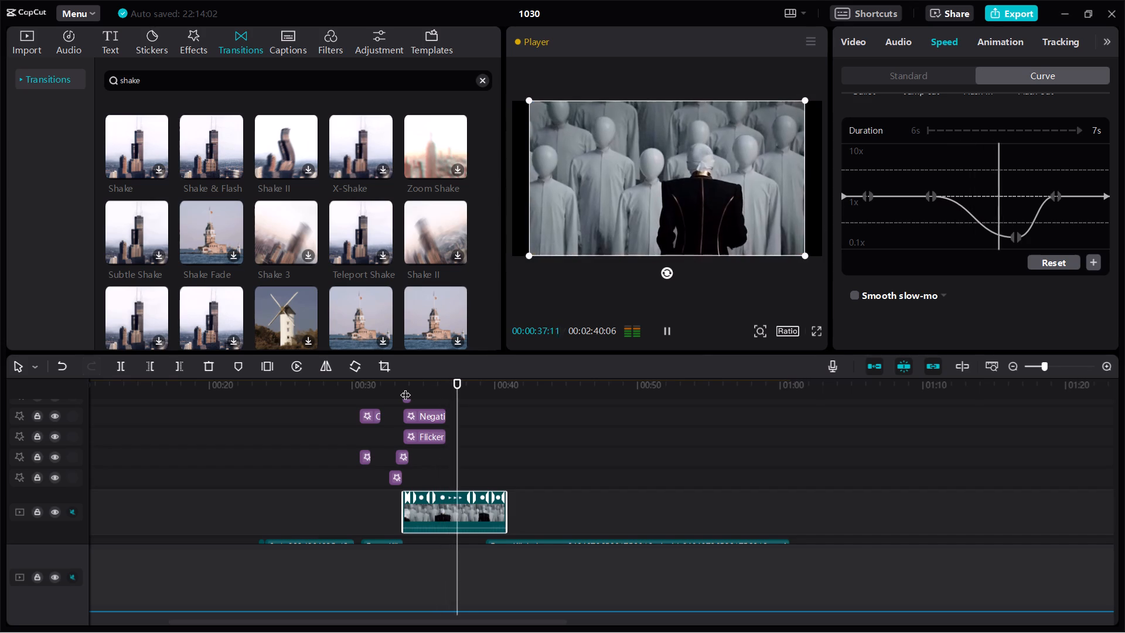
{"action": "key", "text": "space"}
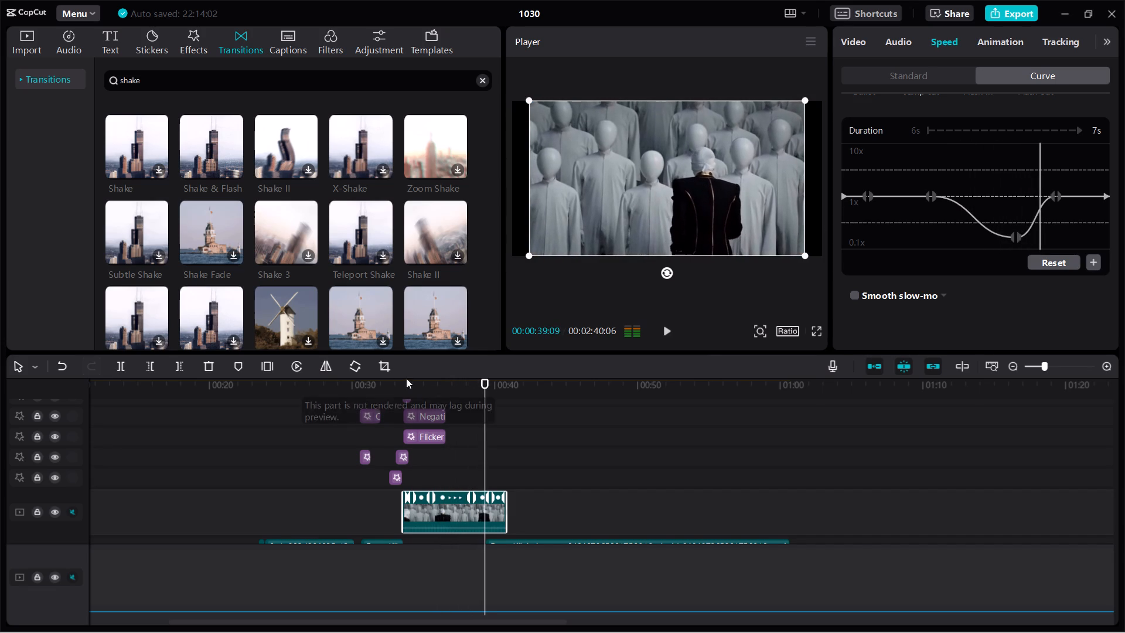
Raise the lowest point of the speed curve slightly so the slow-motion part of the segment runs a little faster.
{"action": "left_click_drag", "start_coordinate": [1014, 237], "coordinate": [1014, 229]}
{"action": "left_click_drag", "start_coordinate": [1017, 236], "coordinate": [1017, 229]}
{"action": "left_click_drag", "start_coordinate": [1016, 233], "coordinate": [1015, 224]}
{"action": "left_click_drag", "start_coordinate": [1017, 236], "coordinate": [1017, 229]}
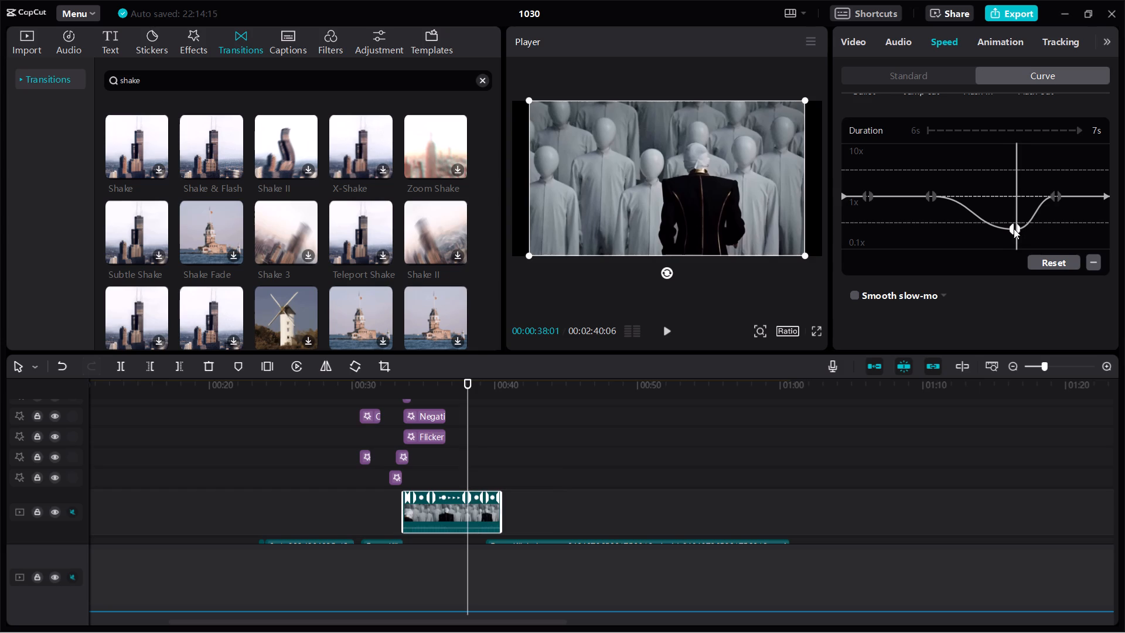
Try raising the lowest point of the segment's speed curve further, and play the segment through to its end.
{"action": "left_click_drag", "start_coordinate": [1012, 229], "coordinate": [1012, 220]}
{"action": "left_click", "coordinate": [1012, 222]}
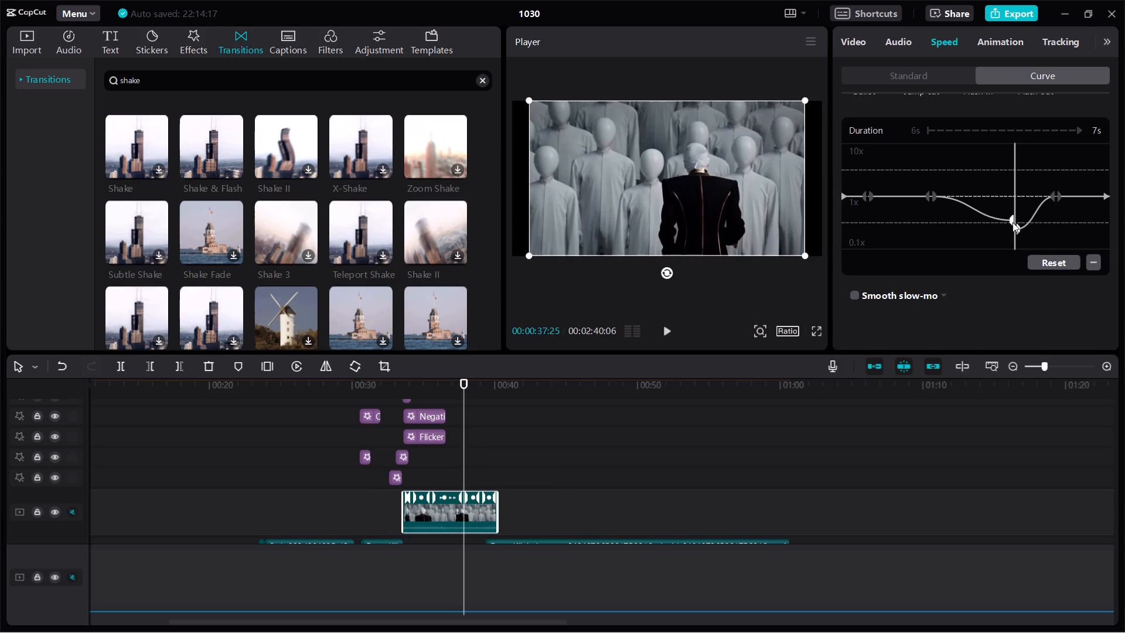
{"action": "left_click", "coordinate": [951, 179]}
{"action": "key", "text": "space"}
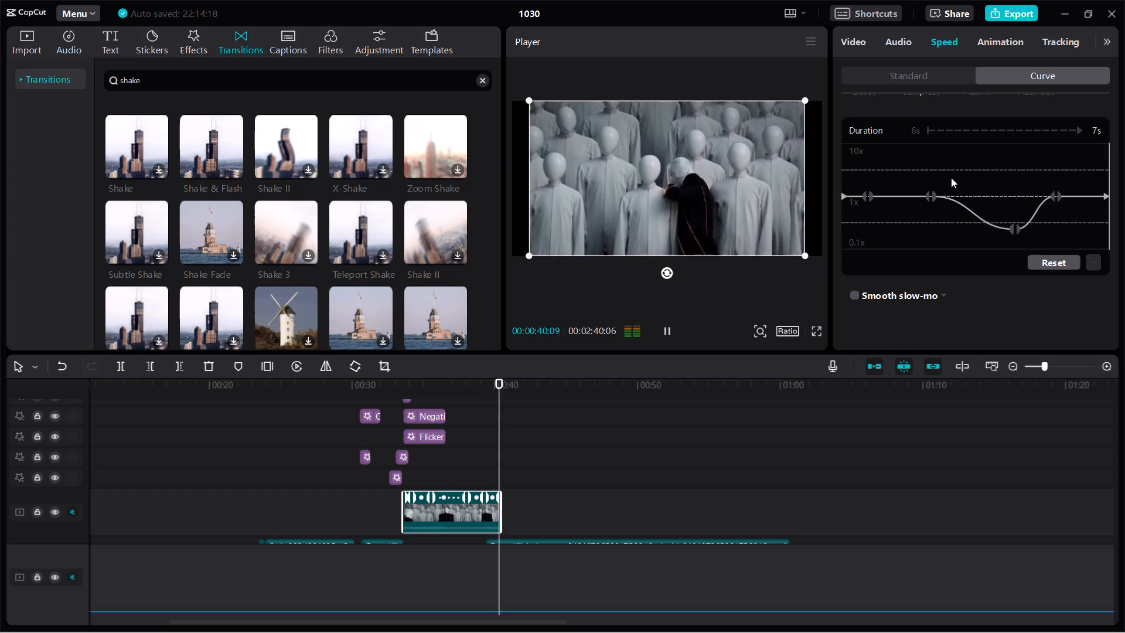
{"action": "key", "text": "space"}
Move the long mannequin clip slightly later so it starts where the speed-curved segment ends, and play across the cut.
{"action": "scroll", "coordinate": [496, 477], "scroll_direction": "down", "scroll_amount": 4}
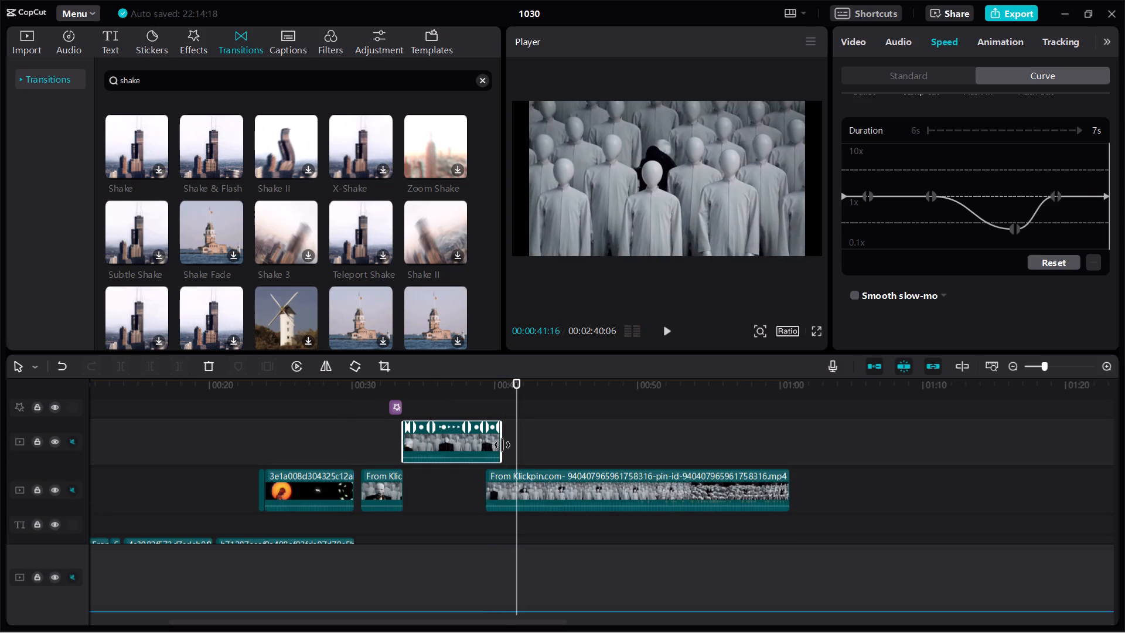
{"action": "left_click", "coordinate": [500, 389]}
{"action": "left_click", "coordinate": [485, 483]}
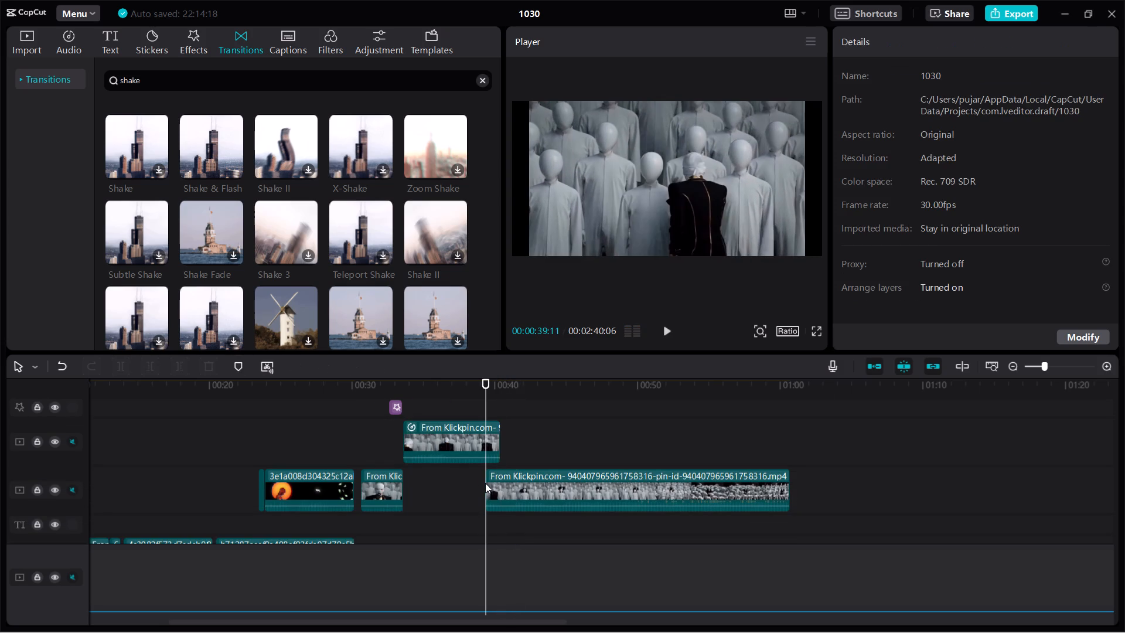
{"action": "key", "text": "space"}
{"action": "key", "text": "space"}
{"action": "left_click_drag", "start_coordinate": [515, 481], "coordinate": [525, 481]}
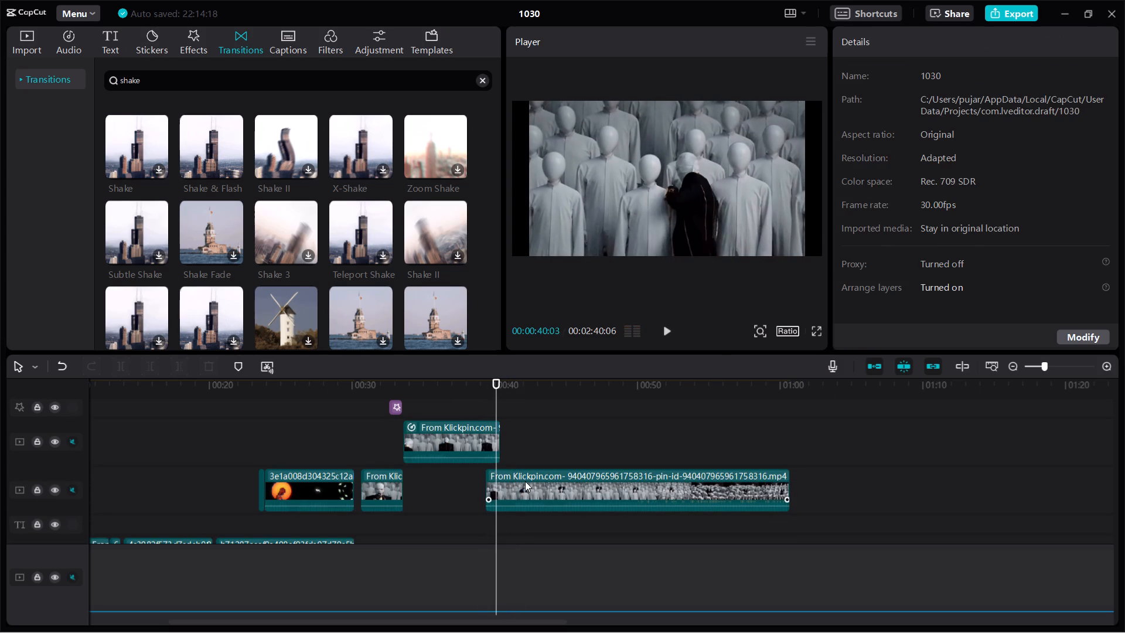
{"action": "left_click_drag", "start_coordinate": [525, 481], "coordinate": [538, 480]}
{"action": "left_click", "coordinate": [531, 470]}
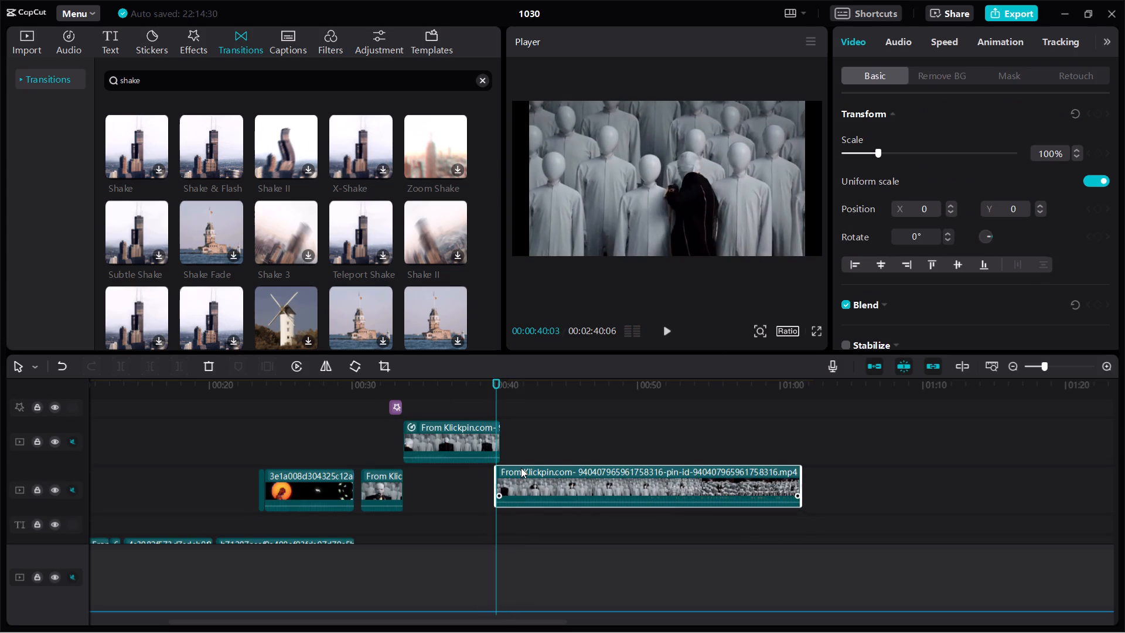
{"action": "left_click", "coordinate": [480, 392]}
{"action": "key", "text": "space"}
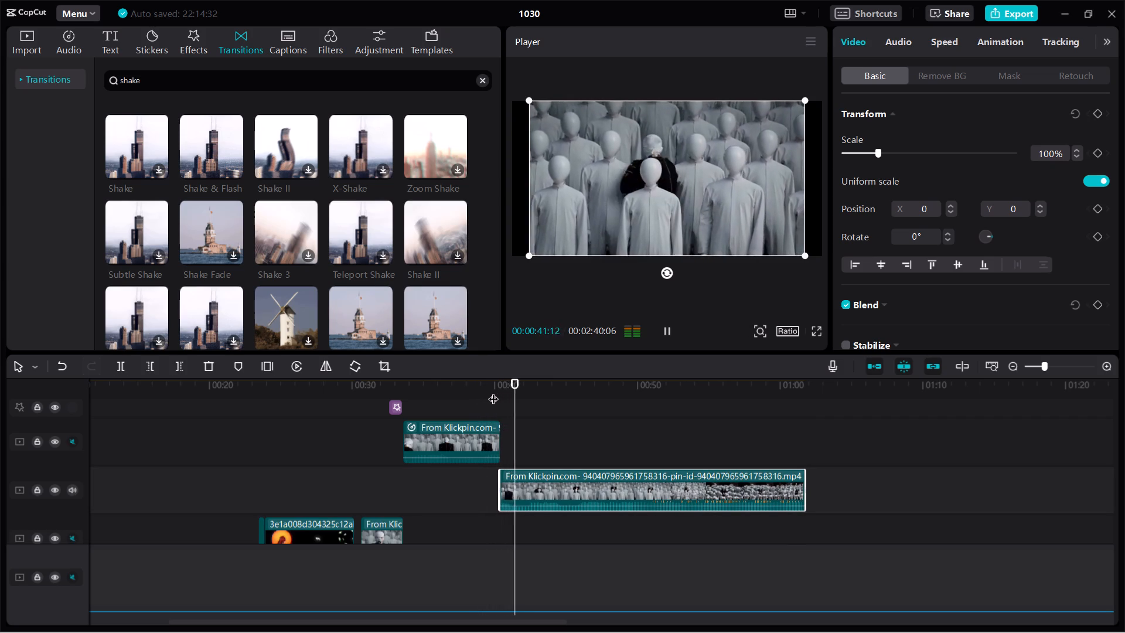
Mute the audio of the track holding the long mannequin clip.
{"action": "left_click", "coordinate": [76, 484]}
{"action": "left_click", "coordinate": [75, 486]}
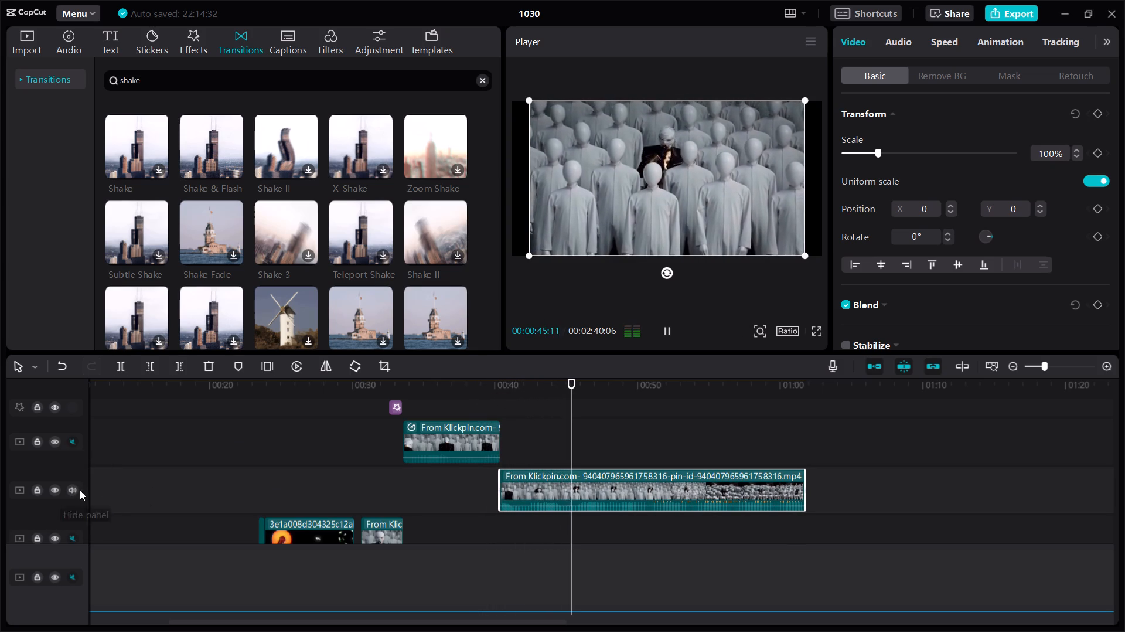
{"action": "left_click", "coordinate": [76, 489]}
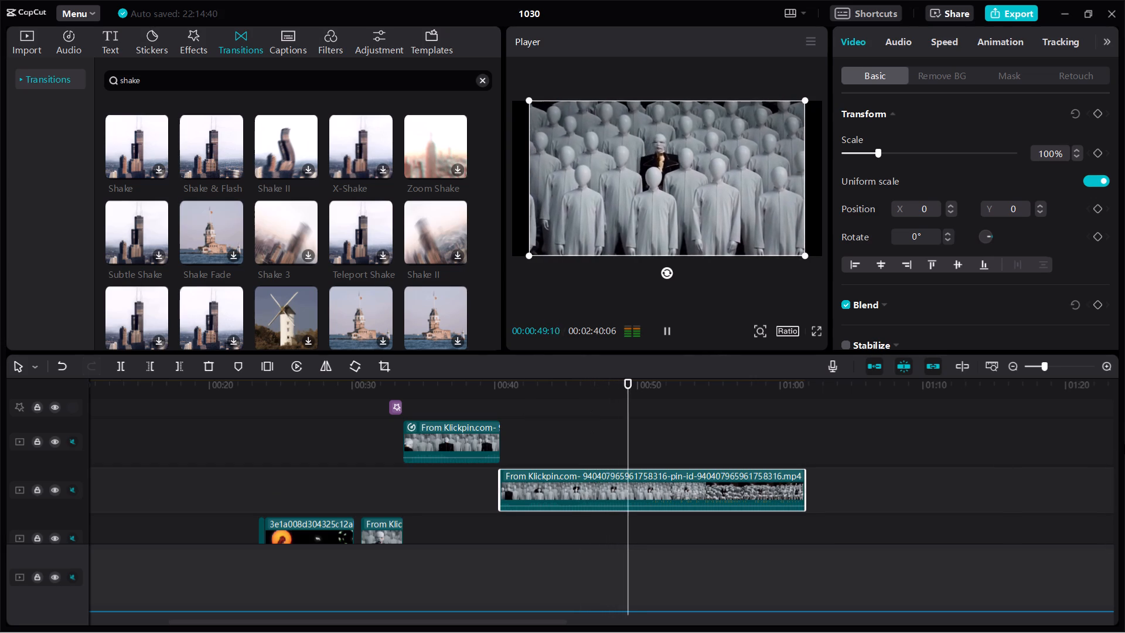
Play the long mannequin clip against the soundtrack and replay its first part to look for a cut point.
{"action": "scroll", "coordinate": [1106, 464], "scroll_direction": "down", "scroll_amount": 2}
{"action": "scroll", "coordinate": [868, 529], "scroll_direction": "down", "scroll_amount": 7}
{"action": "scroll", "coordinate": [868, 529], "scroll_direction": "up", "scroll_amount": 1}
{"action": "scroll", "coordinate": [868, 529], "scroll_direction": "down", "scroll_amount": 1}
{"action": "scroll", "coordinate": [843, 528], "scroll_direction": "up", "scroll_amount": 3}
{"action": "scroll", "coordinate": [764, 510], "scroll_direction": "up", "scroll_amount": 3}
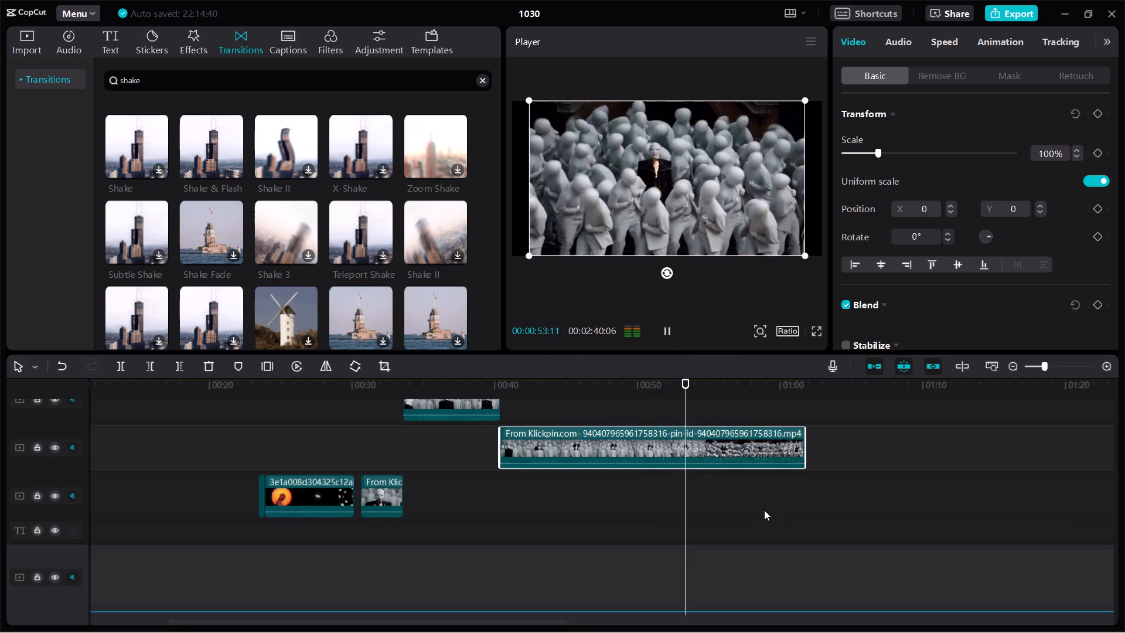
{"action": "scroll", "coordinate": [738, 502], "scroll_direction": "up", "scroll_amount": 3}
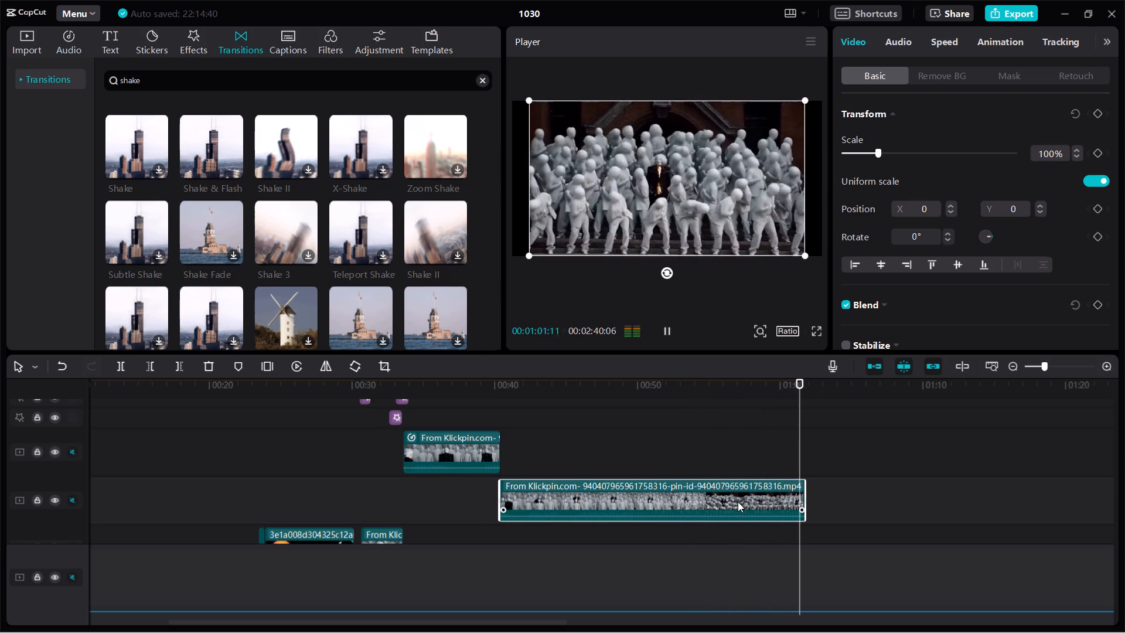
{"action": "key", "text": "space"}
{"action": "left_click", "coordinate": [612, 396]}
{"action": "key", "text": "space"}
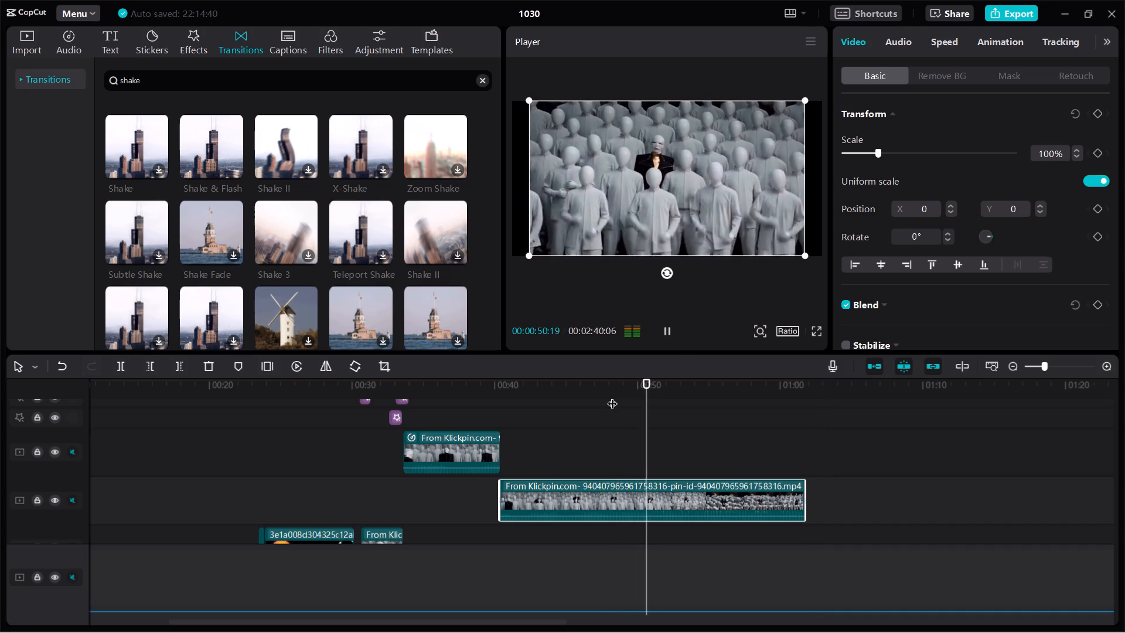
{"action": "key", "text": "space"}
{"action": "left_click", "coordinate": [604, 402]}
{"action": "key", "text": "space"}
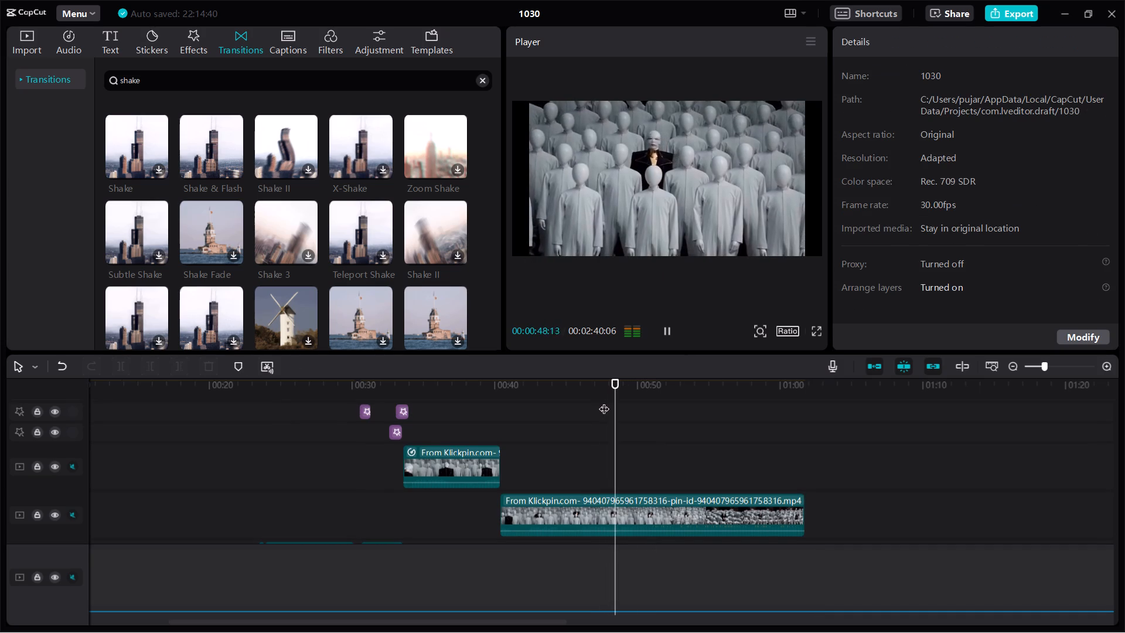
{"action": "left_click", "coordinate": [475, 398]}
{"action": "key", "text": "space"}
{"action": "key", "text": "space"}
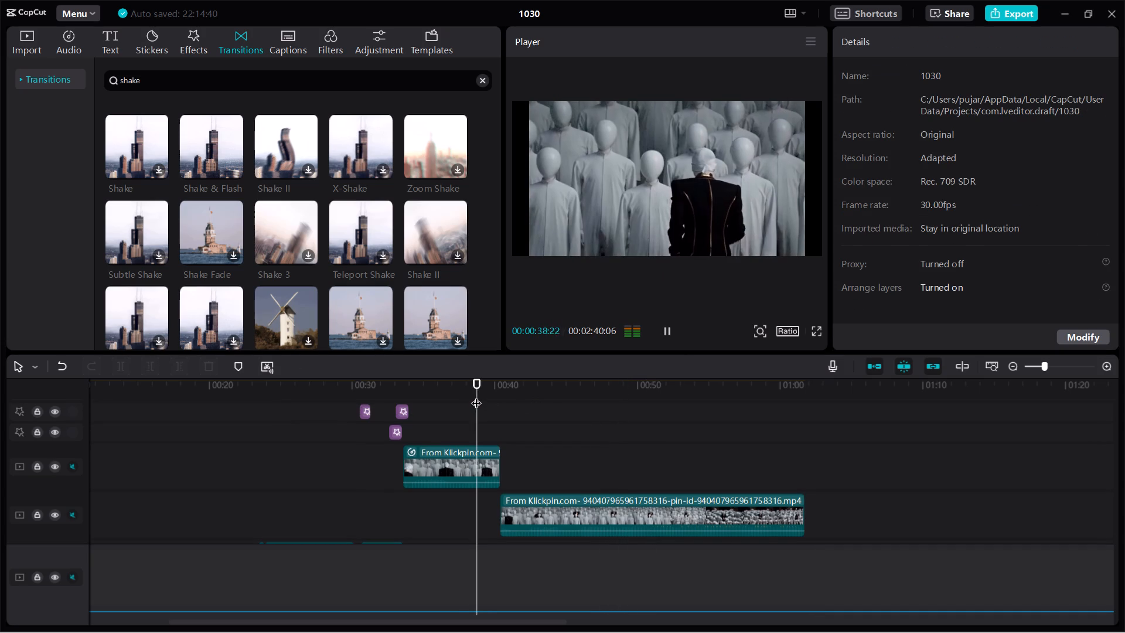
{"action": "key", "text": "space"}
{"action": "key", "text": "space"}
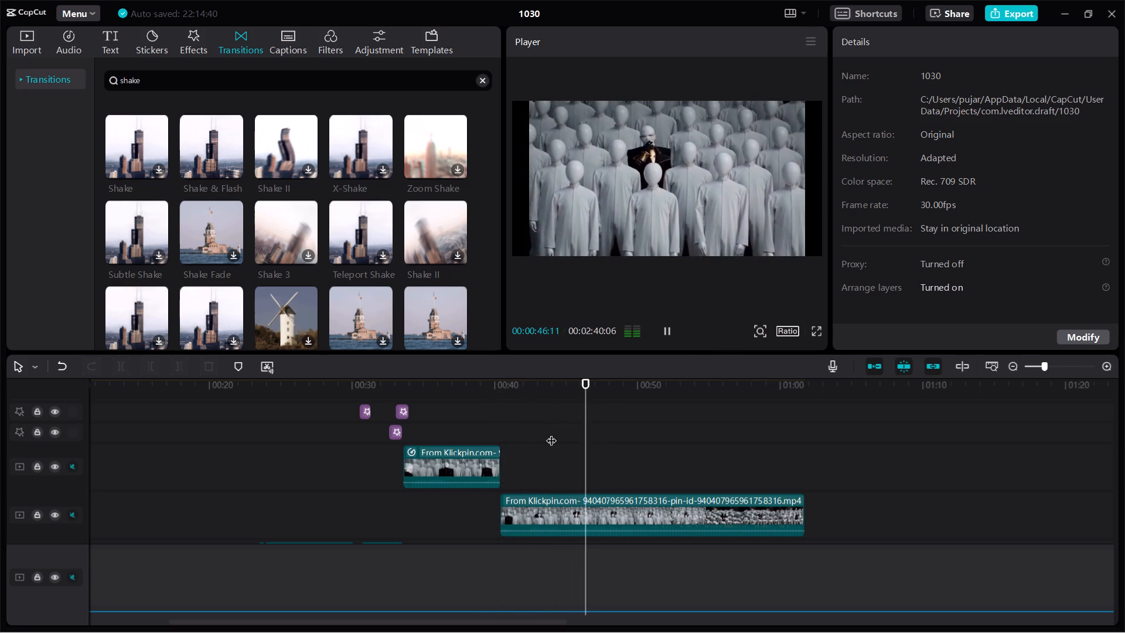
{"action": "key", "text": "space"}
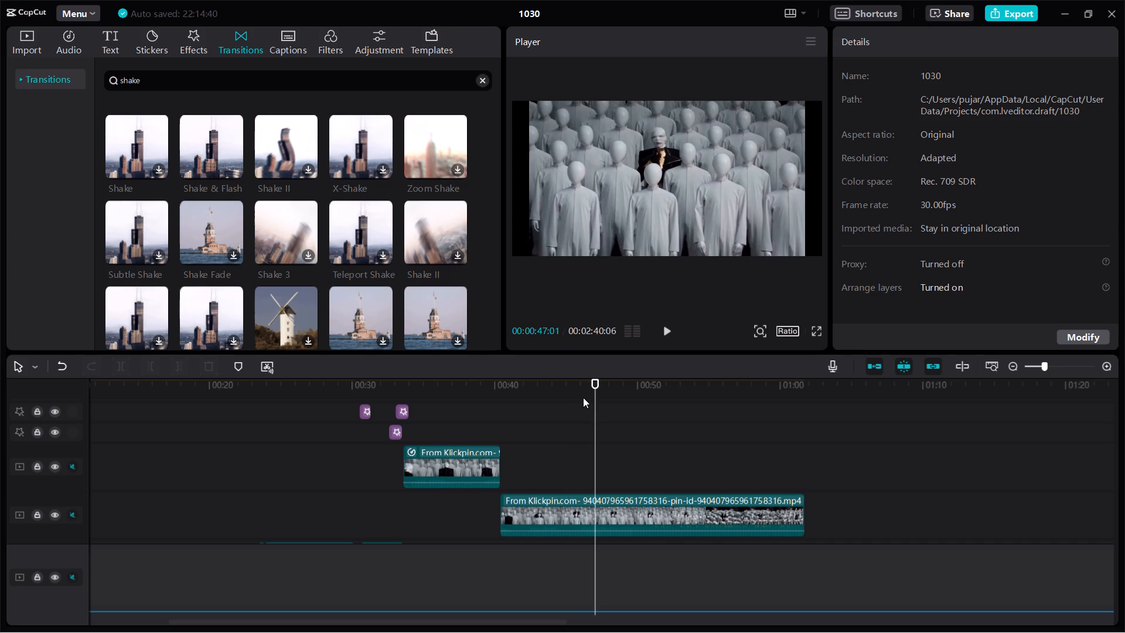
Step back to the beat at 00:46:25 using the soundtrack waveform, and split the long mannequin clip there.
{"action": "left_click", "coordinate": [583, 392]}
{"action": "key", "text": "space"}
{"action": "key", "text": "space"}
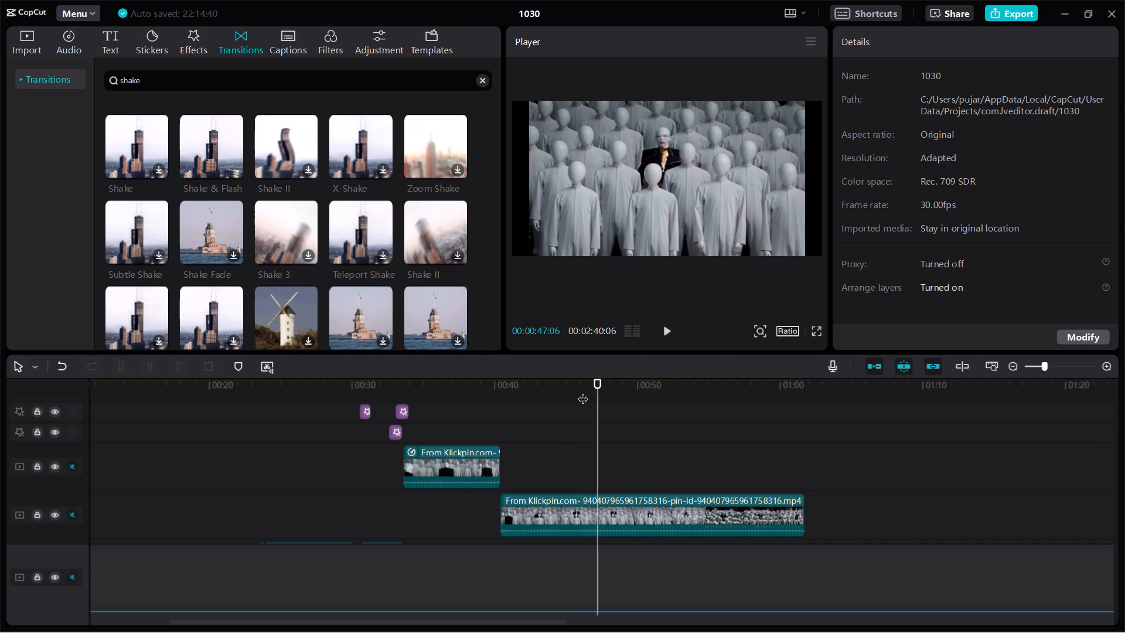
{"action": "left_click", "coordinate": [583, 392]}
{"action": "key", "text": "space"}
{"action": "key", "text": "space"}
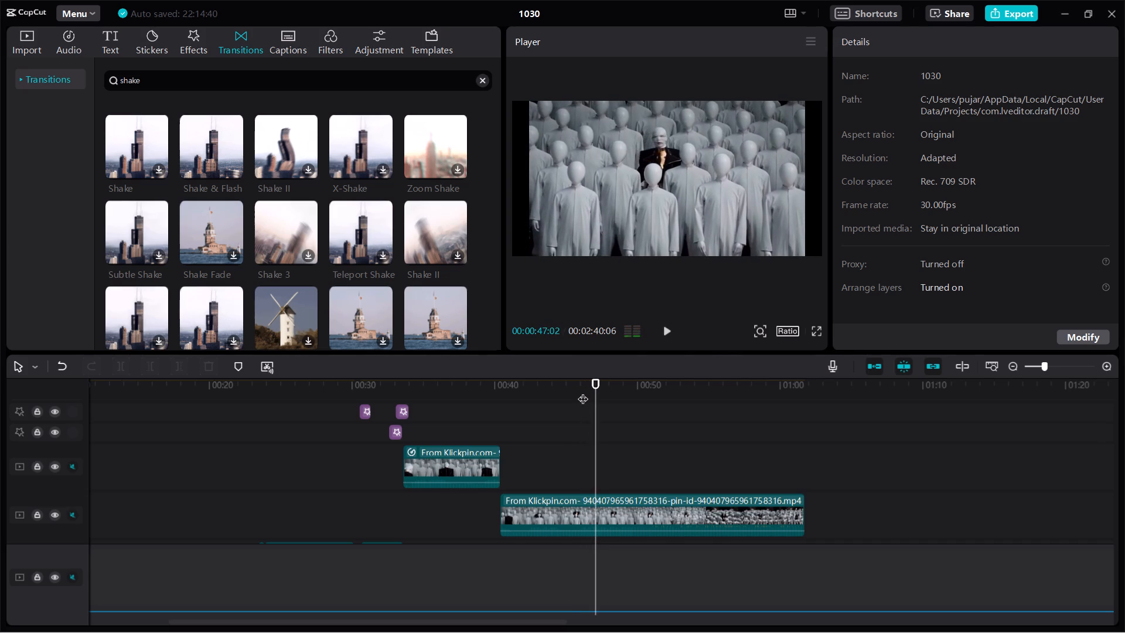
{"action": "key", "text": "Left"}
{"action": "key", "text": "Left"}
{"action": "key", "text": "Left"}
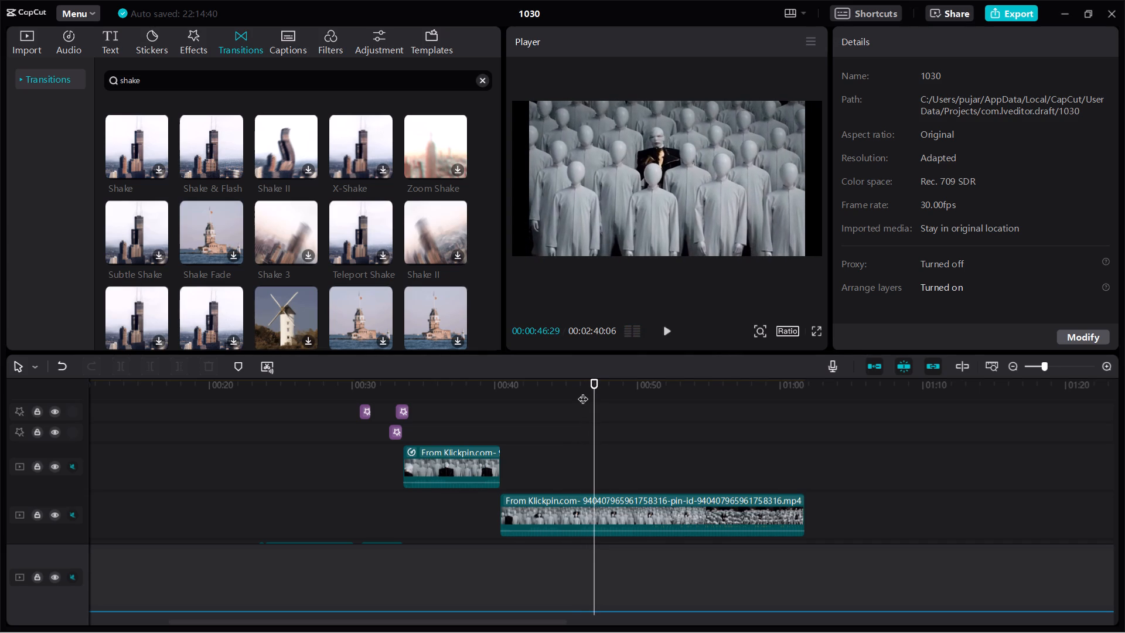
{"action": "scroll", "coordinate": [598, 547], "scroll_direction": "down", "scroll_amount": 12}
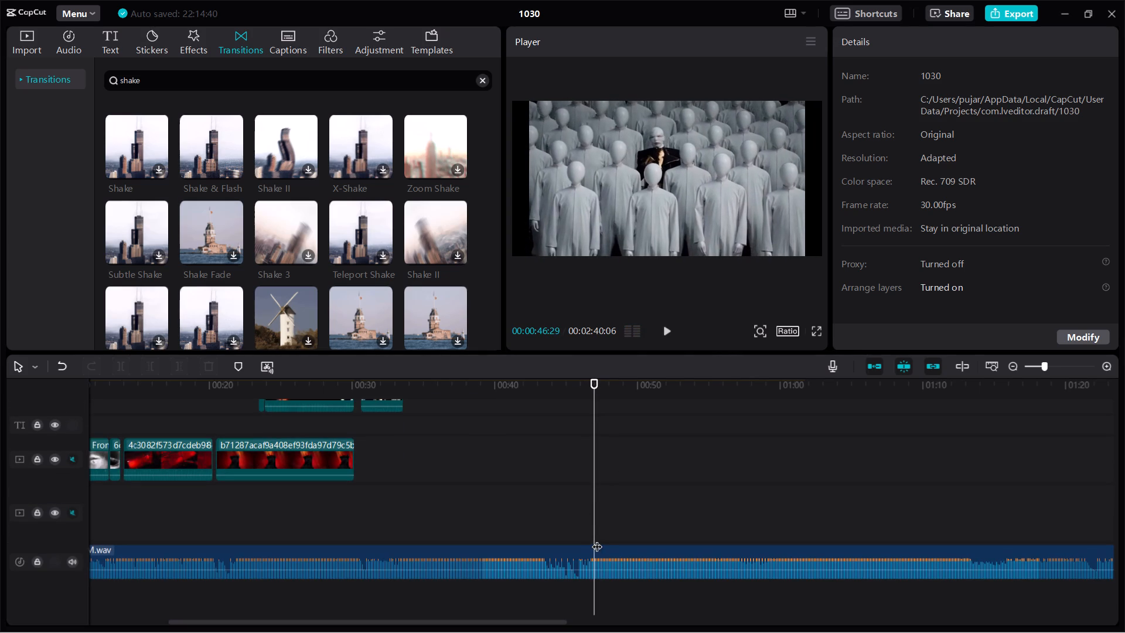
{"action": "key", "text": "Left"}
{"action": "key", "text": "Left"}
{"action": "key", "text": "Left"}
{"action": "key", "text": "Left"}
{"action": "scroll", "coordinate": [597, 535], "scroll_direction": "up", "scroll_amount": 9}
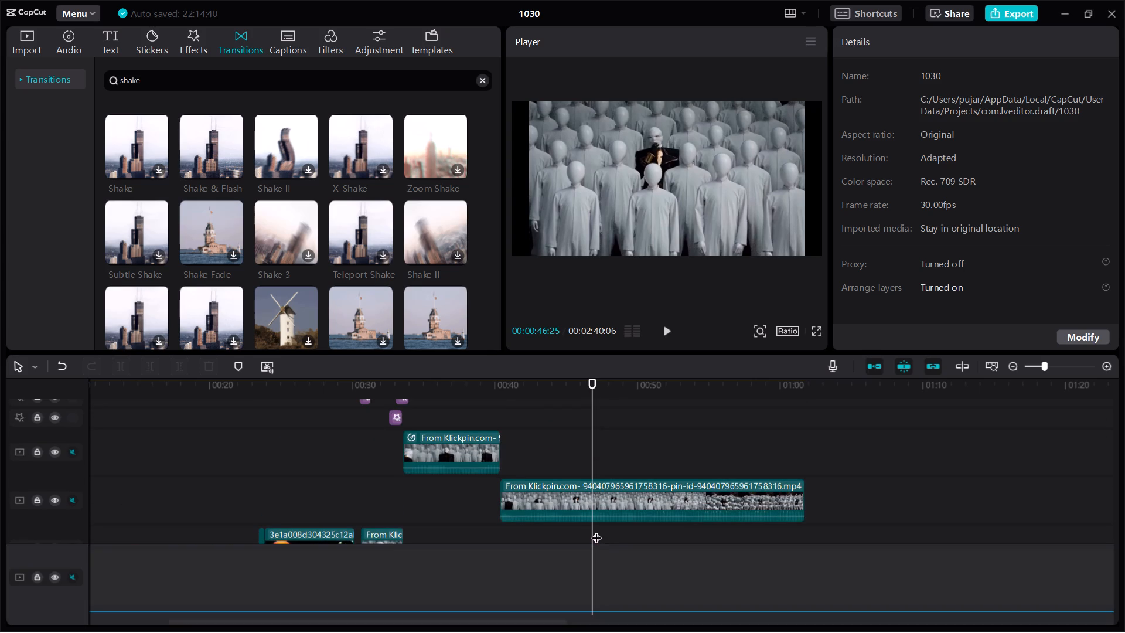
{"action": "key", "text": "b"}
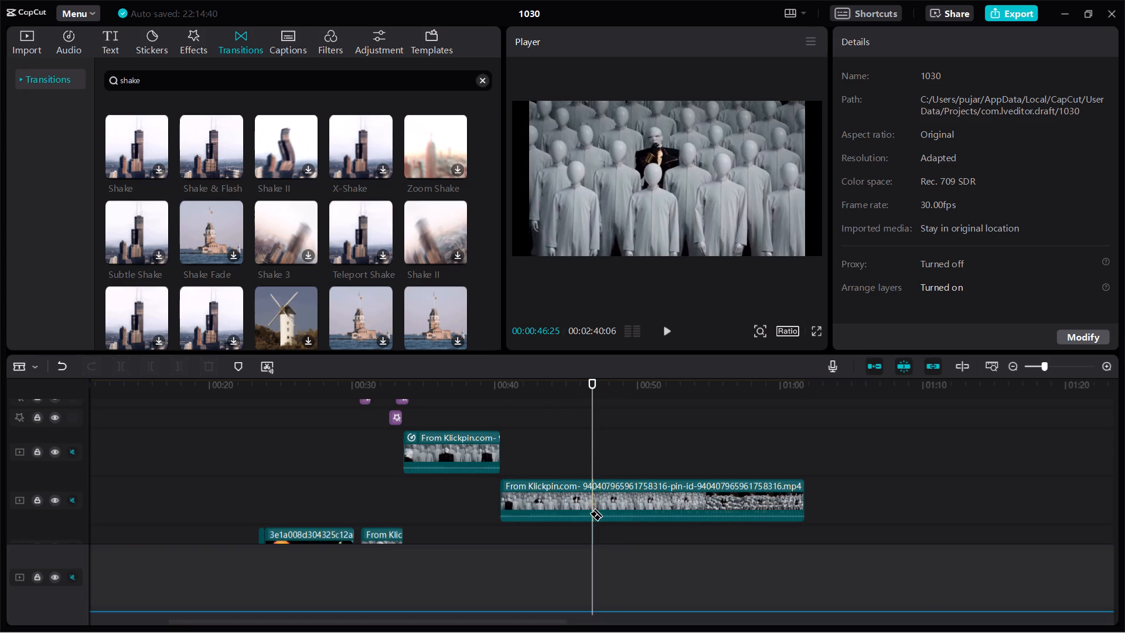
{"action": "left_click", "coordinate": [595, 497]}
{"action": "key", "text": "a"}
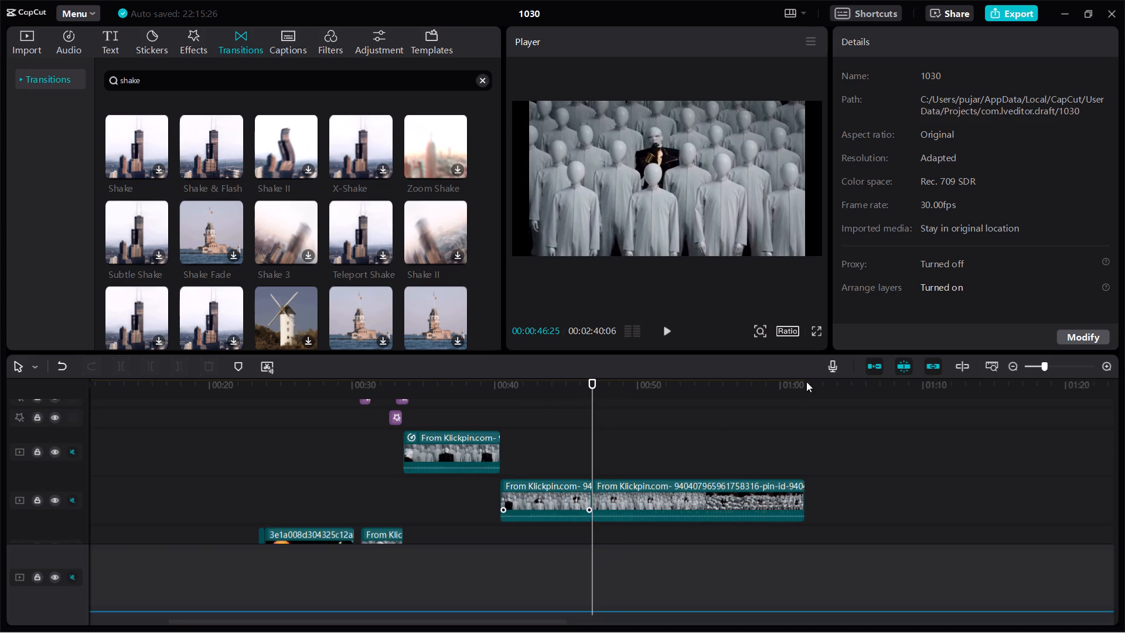
Replay the soundtrack between about 00:56 and 01:00 against its waveform, and step the playhead back to 00:59:23.
{"action": "left_click", "coordinate": [752, 404]}
{"action": "left_click", "coordinate": [763, 394]}
{"action": "key", "text": "space"}
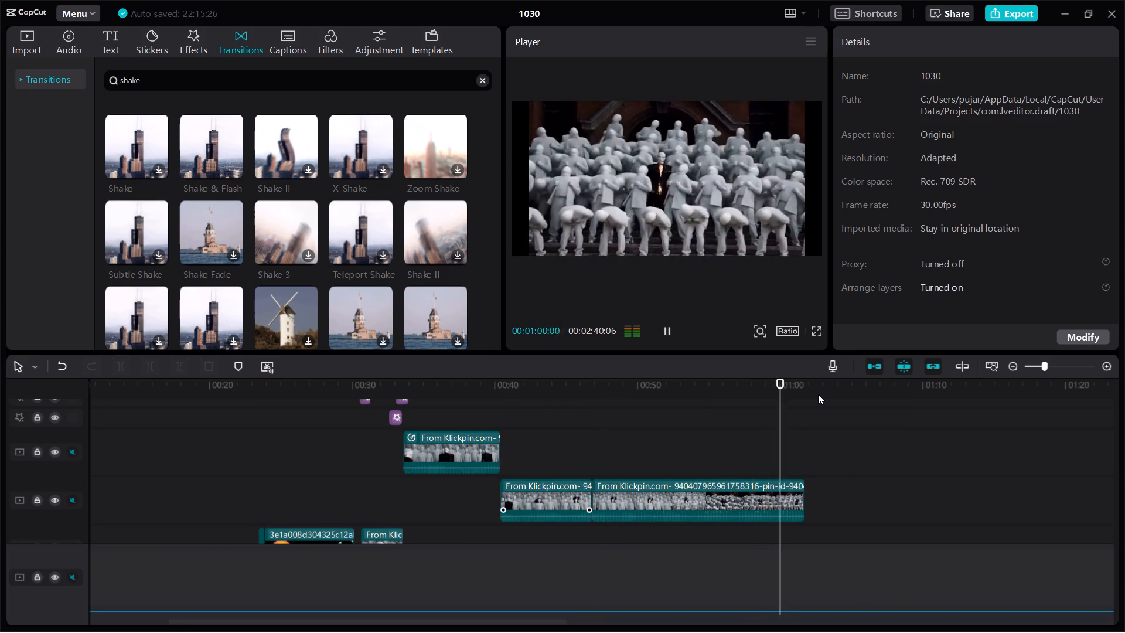
{"action": "key", "text": "space"}
{"action": "left_click", "coordinate": [724, 391]}
{"action": "key", "text": "space"}
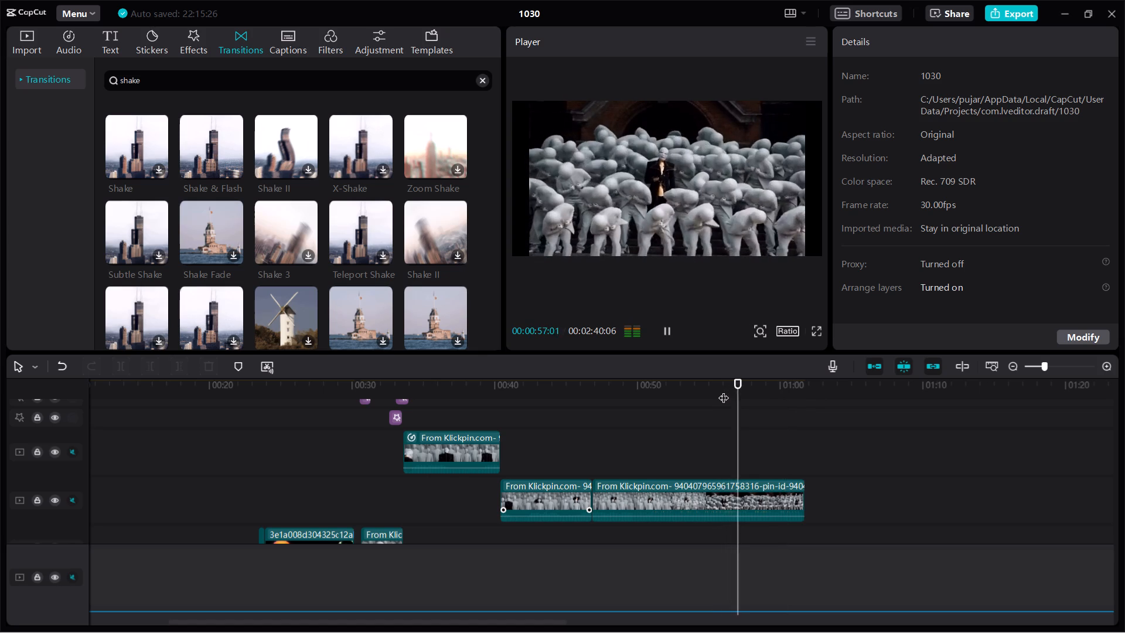
{"action": "key", "text": "space"}
{"action": "scroll", "coordinate": [838, 506], "scroll_direction": "down", "scroll_amount": 9}
{"action": "key", "text": "space"}
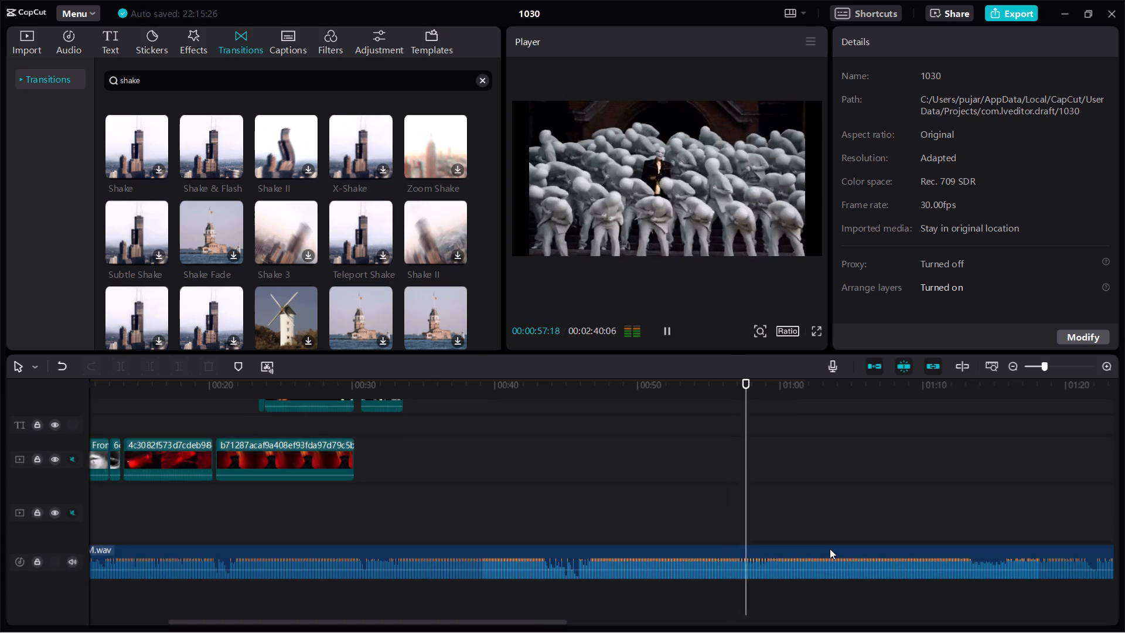
{"action": "key", "text": "space"}
{"action": "key", "text": "space"}
{"action": "key", "text": "space"}
{"action": "key", "text": "space"}
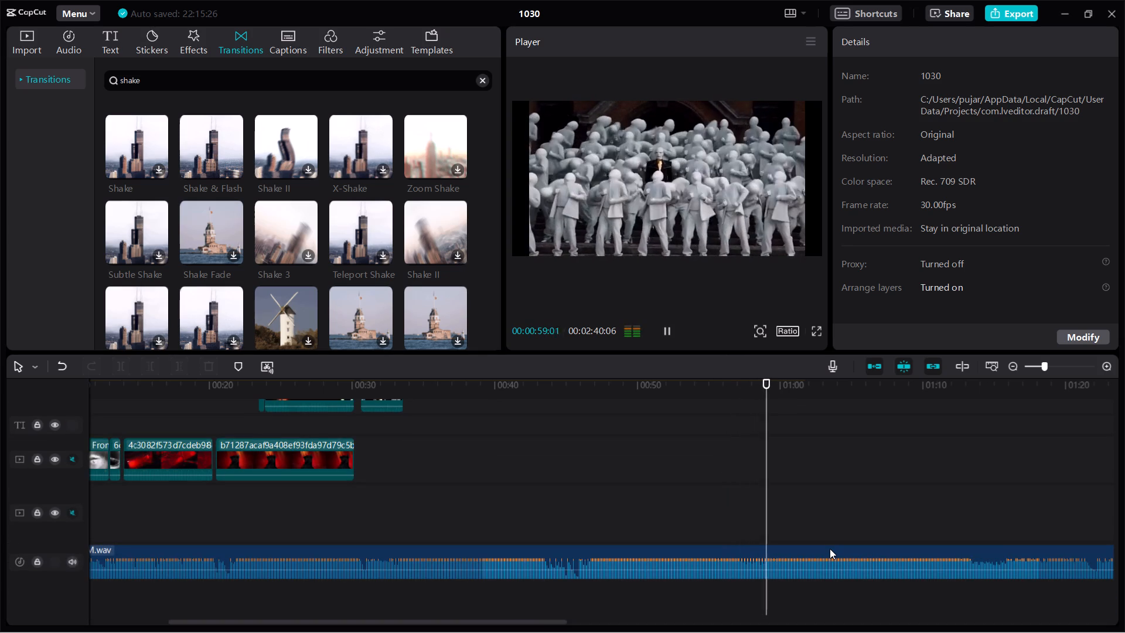
{"action": "key", "text": "space"}
{"action": "key", "text": "space"}
{"action": "key", "text": "space"}
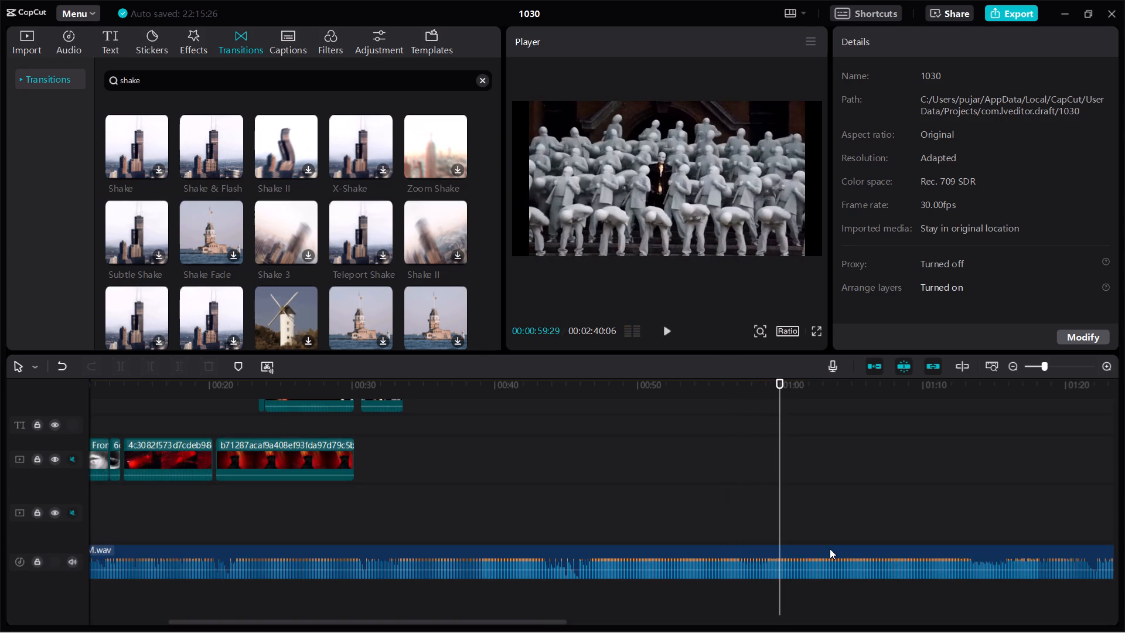
{"action": "key", "text": "Left"}
{"action": "key", "text": "Left"}
{"action": "key", "text": "Left"}
{"action": "key", "text": "Left"}
{"action": "key", "text": "Left"}
{"action": "key", "text": "Left"}
Move the second piece of the split mannequin clip about 7 seconds later on its track, leaving a gap after the first piece.
{"action": "scroll", "coordinate": [826, 548], "scroll_direction": "up", "scroll_amount": 7}
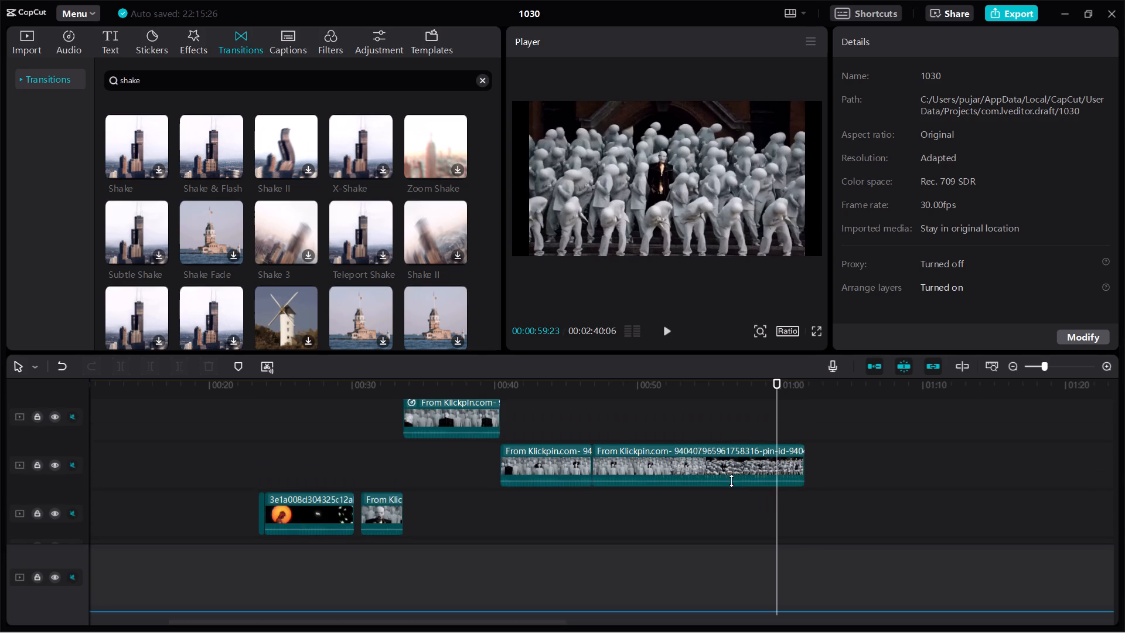
{"action": "left_click_drag", "start_coordinate": [718, 463], "coordinate": [817, 462]}
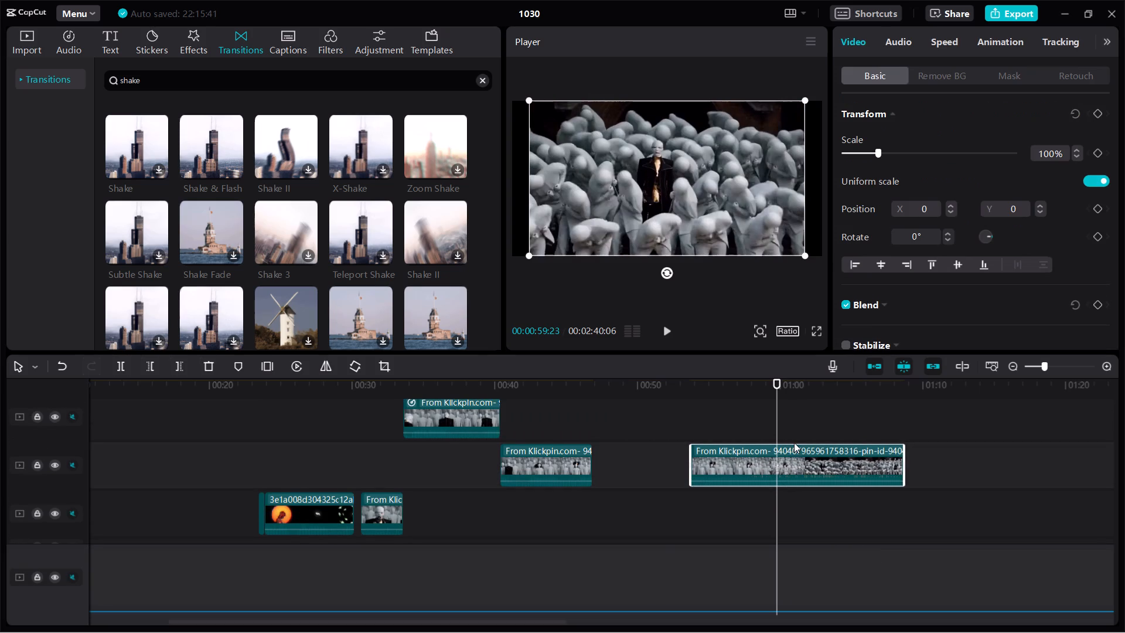
{"action": "left_click", "coordinate": [783, 414]}
Play from shortly before 00:59 and add a timeline marker on the beat at 00:59:15.
{"action": "left_click", "coordinate": [757, 394]}
{"action": "key", "text": "space"}
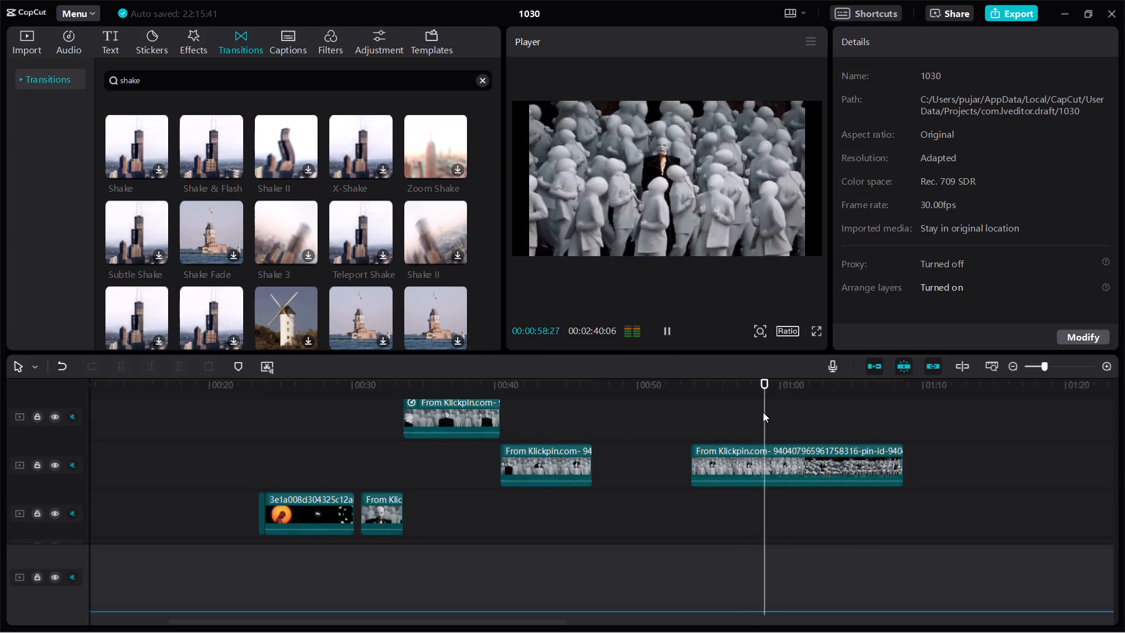
{"action": "key", "text": "space"}
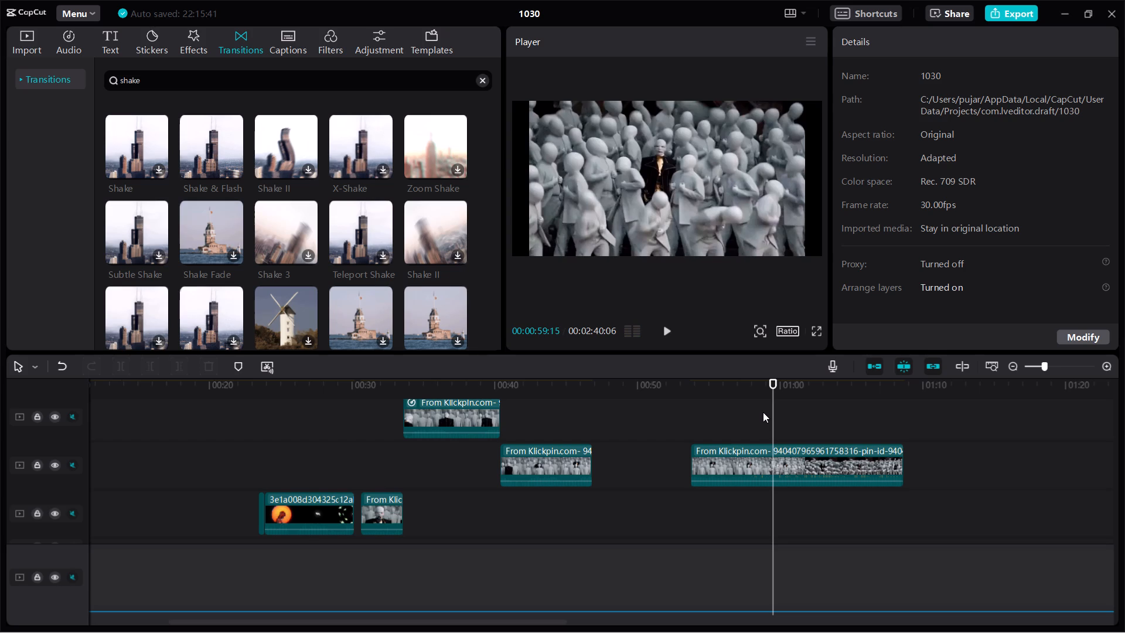
{"action": "key", "text": "m"}
Play from about 00:57, step back to the beat at 00:57:17, and add a marker there on the second mannequin piece.
{"action": "left_click", "coordinate": [737, 382]}
{"action": "key", "text": "space"}
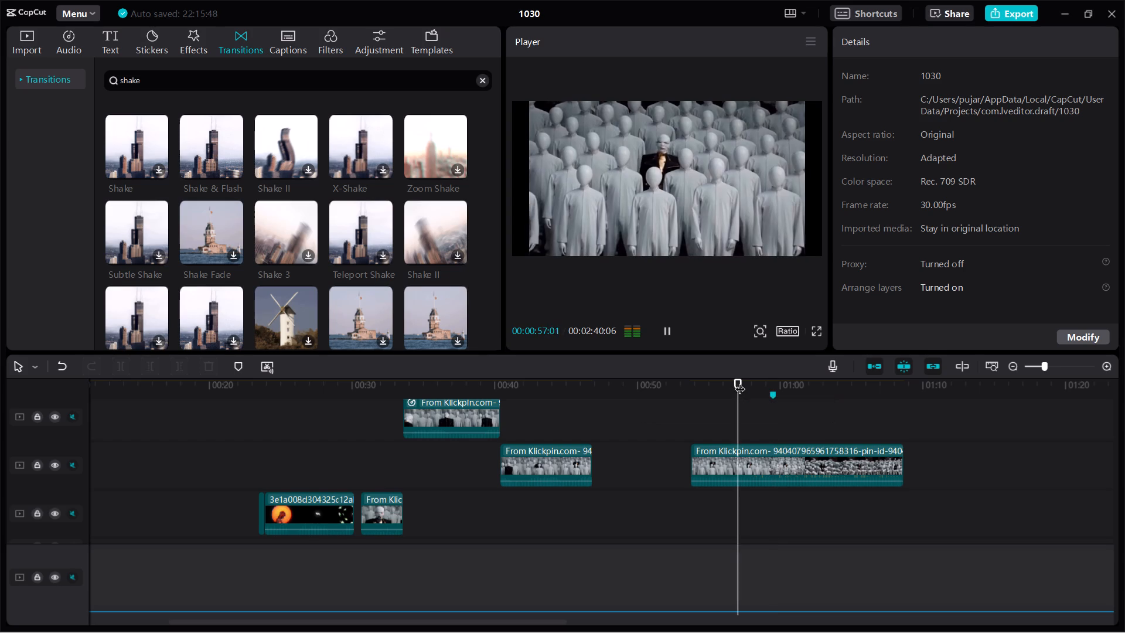
{"action": "key", "text": "space"}
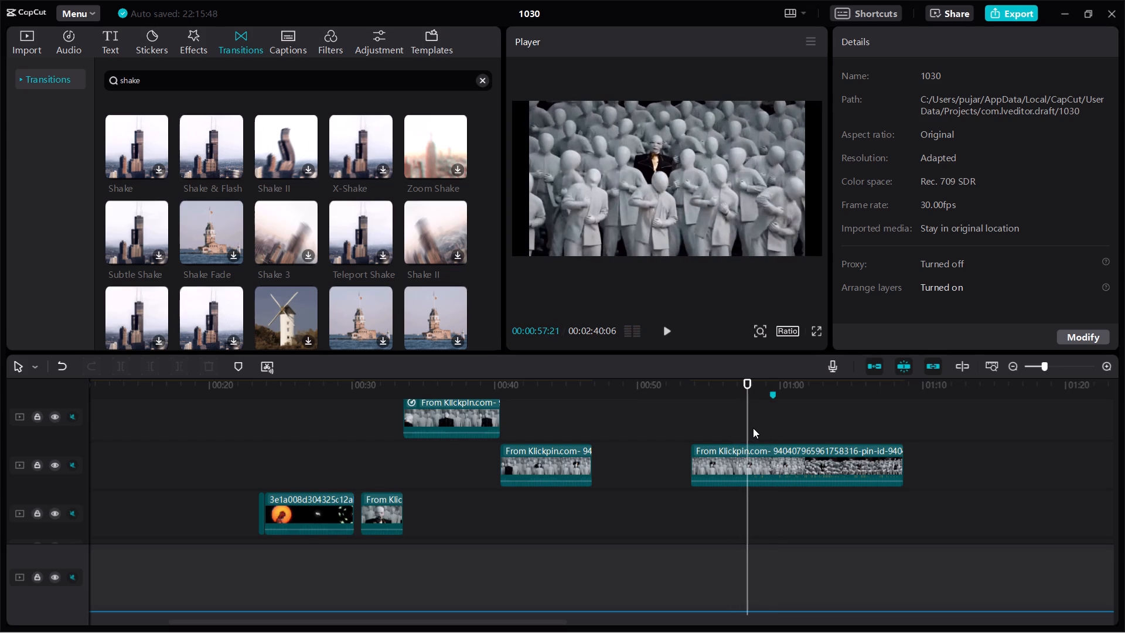
{"action": "key", "text": "Left"}
{"action": "key", "text": "Left"}
{"action": "key", "text": "Left"}
{"action": "key", "text": "Left"}
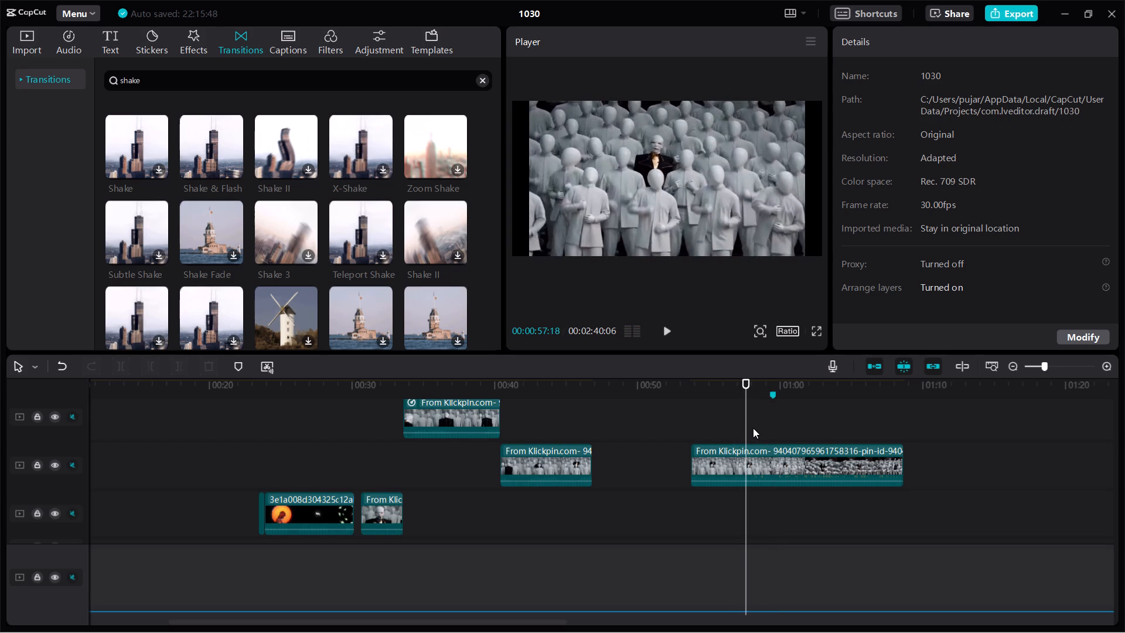
{"action": "left_click", "coordinate": [752, 454]}
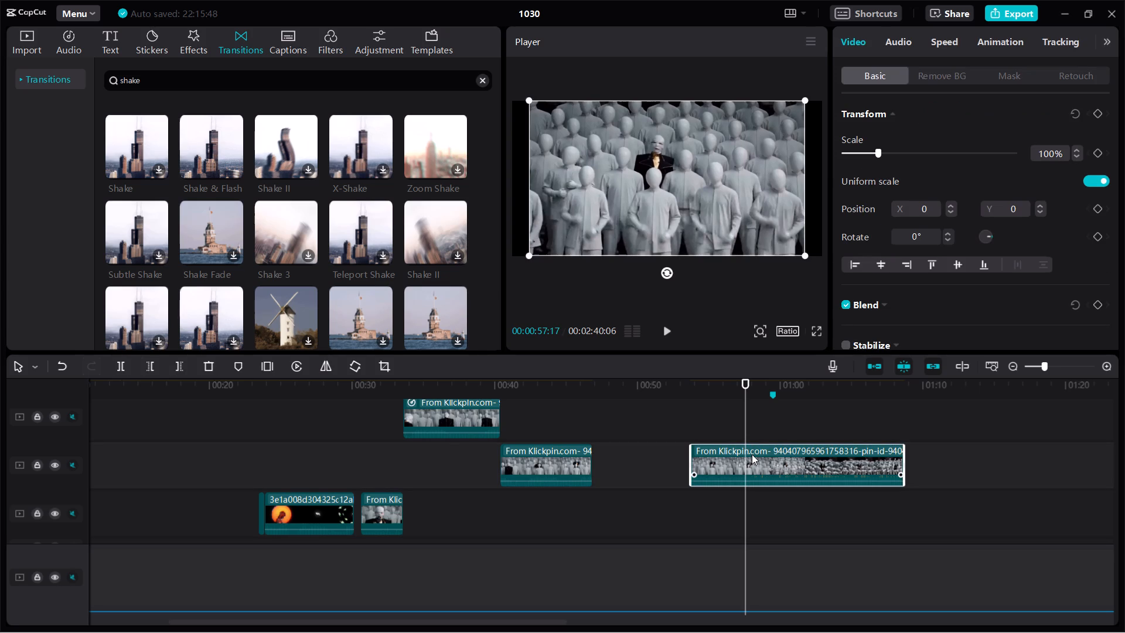
{"action": "key", "text": "m"}
Move the second mannequin piece about 2 seconds later so its clip marker lines up with the timeline marker at 00:59:15.
{"action": "left_click_drag", "start_coordinate": [786, 461], "coordinate": [816, 458]}
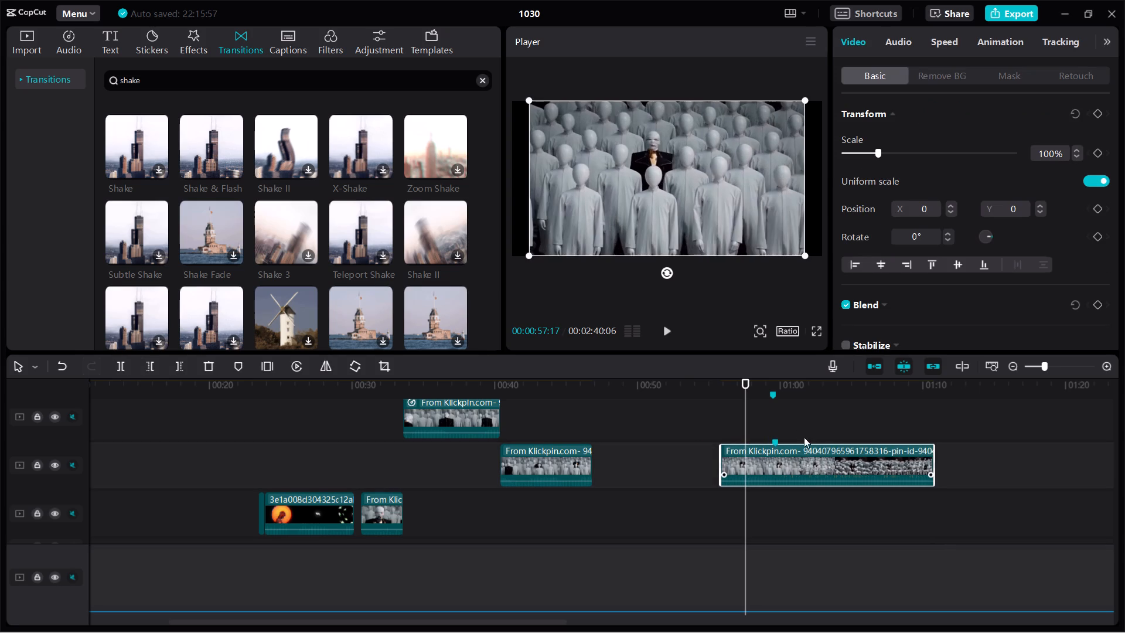
{"action": "left_click", "coordinate": [773, 384]}
{"action": "left_click", "coordinate": [773, 387]}
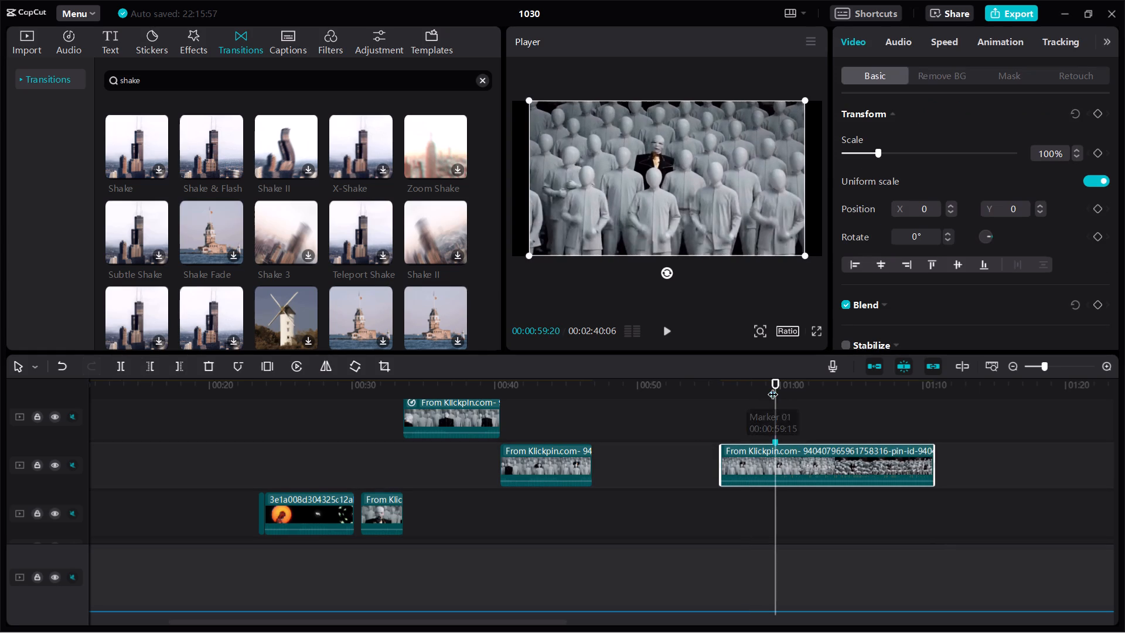
{"action": "left_click", "coordinate": [775, 379]}
{"action": "left_click", "coordinate": [817, 454]}
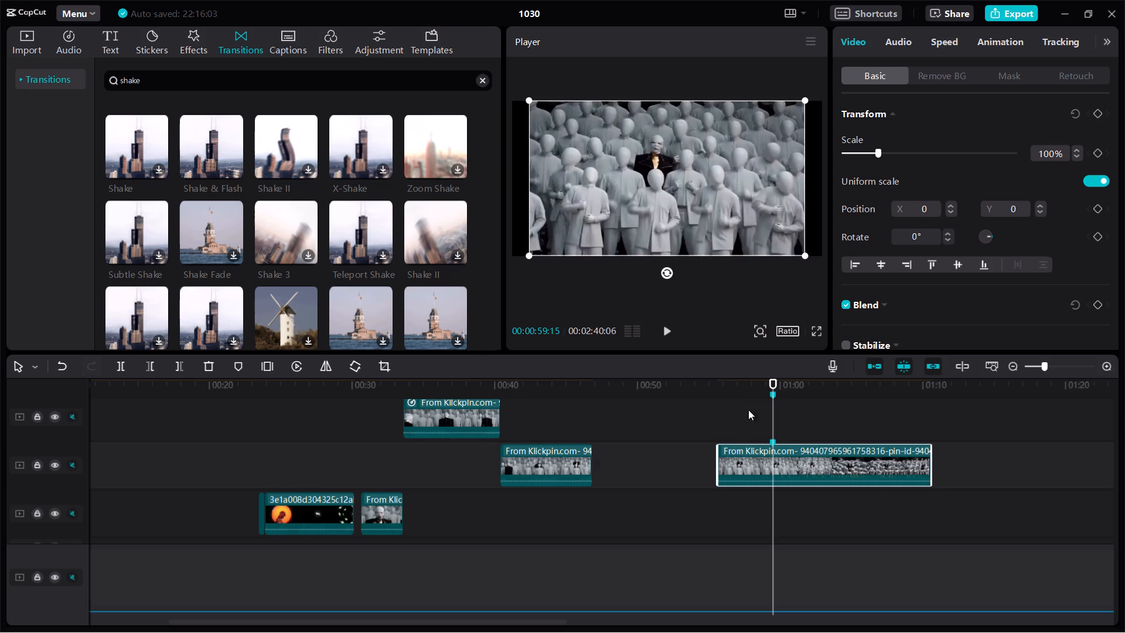
Play the repositioned mannequin piece from about 00:56 through 01:11 to check its timing against the soundtrack.
{"action": "left_click", "coordinate": [721, 383]}
{"action": "key", "text": "space"}
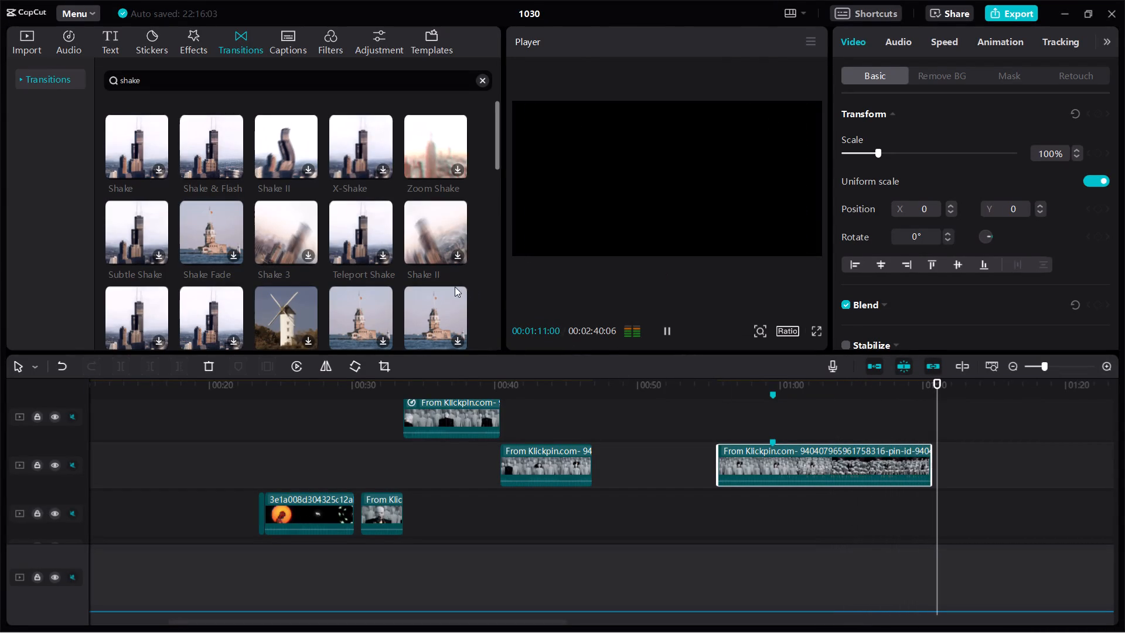
{"action": "key", "text": "space"}
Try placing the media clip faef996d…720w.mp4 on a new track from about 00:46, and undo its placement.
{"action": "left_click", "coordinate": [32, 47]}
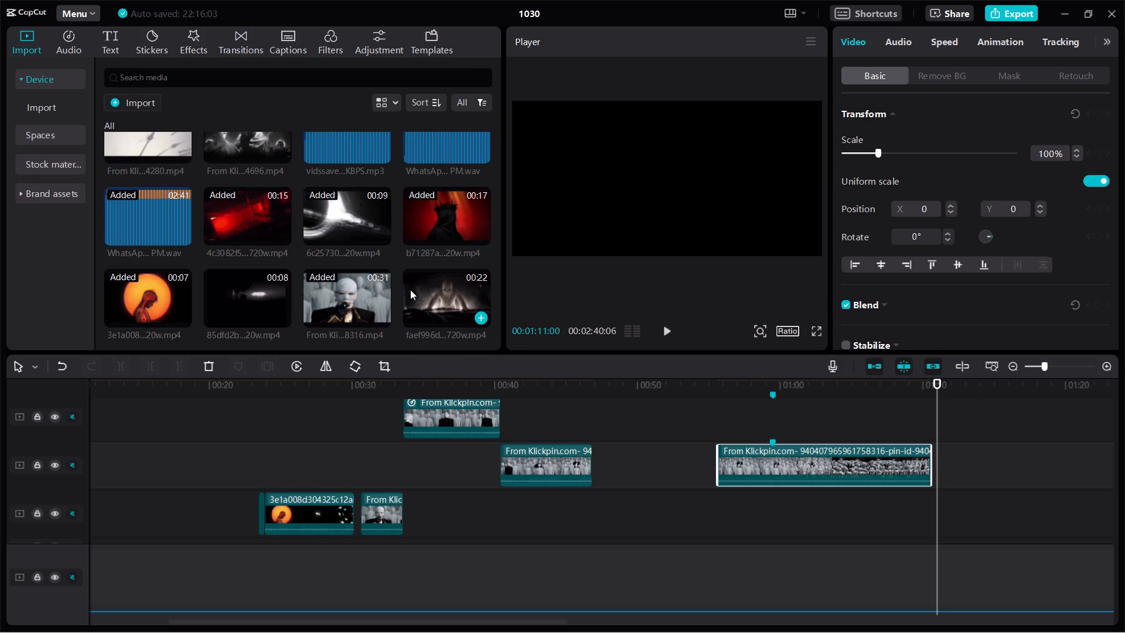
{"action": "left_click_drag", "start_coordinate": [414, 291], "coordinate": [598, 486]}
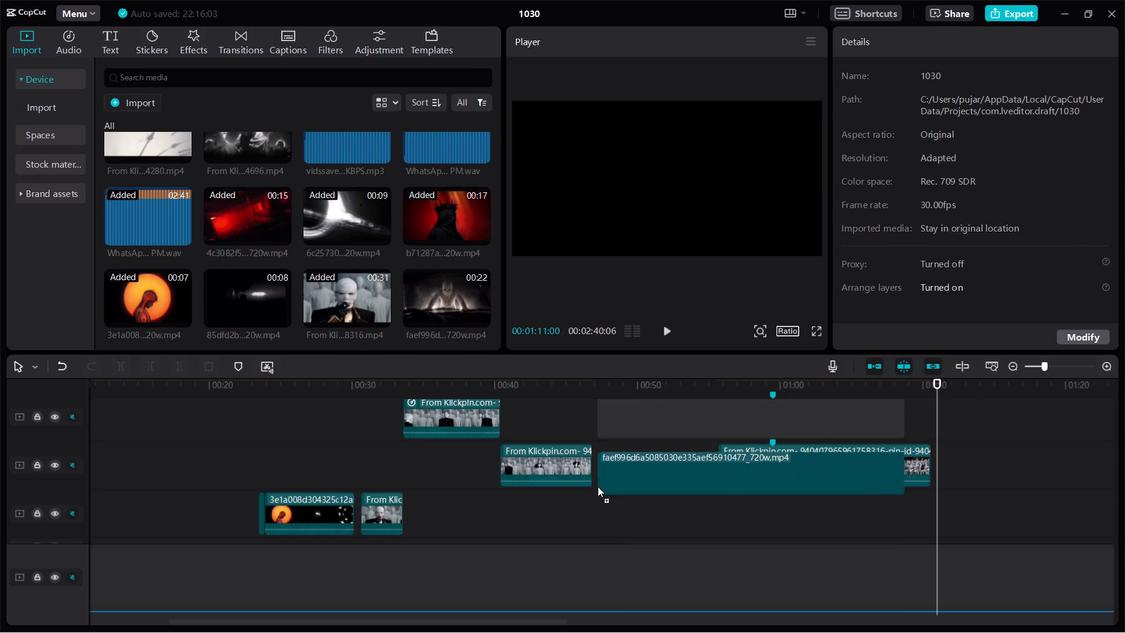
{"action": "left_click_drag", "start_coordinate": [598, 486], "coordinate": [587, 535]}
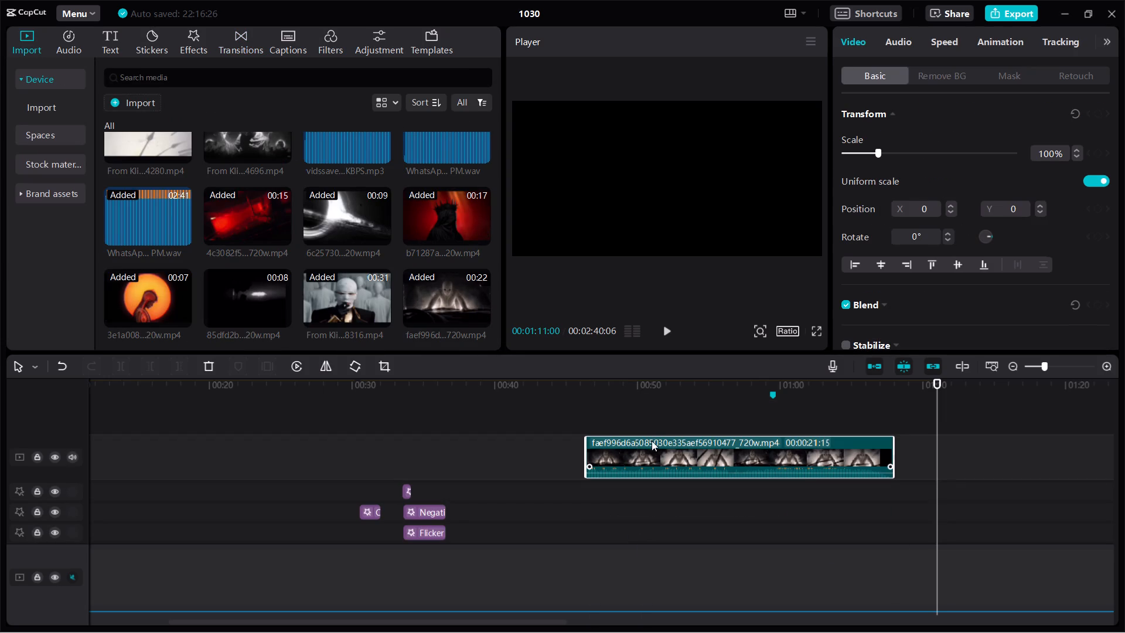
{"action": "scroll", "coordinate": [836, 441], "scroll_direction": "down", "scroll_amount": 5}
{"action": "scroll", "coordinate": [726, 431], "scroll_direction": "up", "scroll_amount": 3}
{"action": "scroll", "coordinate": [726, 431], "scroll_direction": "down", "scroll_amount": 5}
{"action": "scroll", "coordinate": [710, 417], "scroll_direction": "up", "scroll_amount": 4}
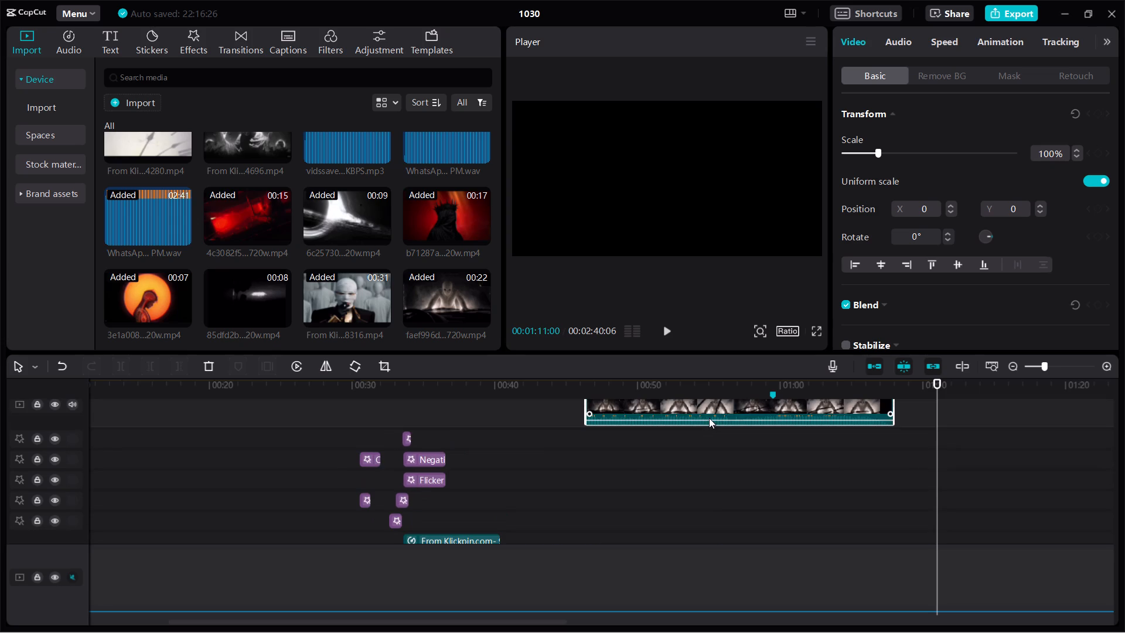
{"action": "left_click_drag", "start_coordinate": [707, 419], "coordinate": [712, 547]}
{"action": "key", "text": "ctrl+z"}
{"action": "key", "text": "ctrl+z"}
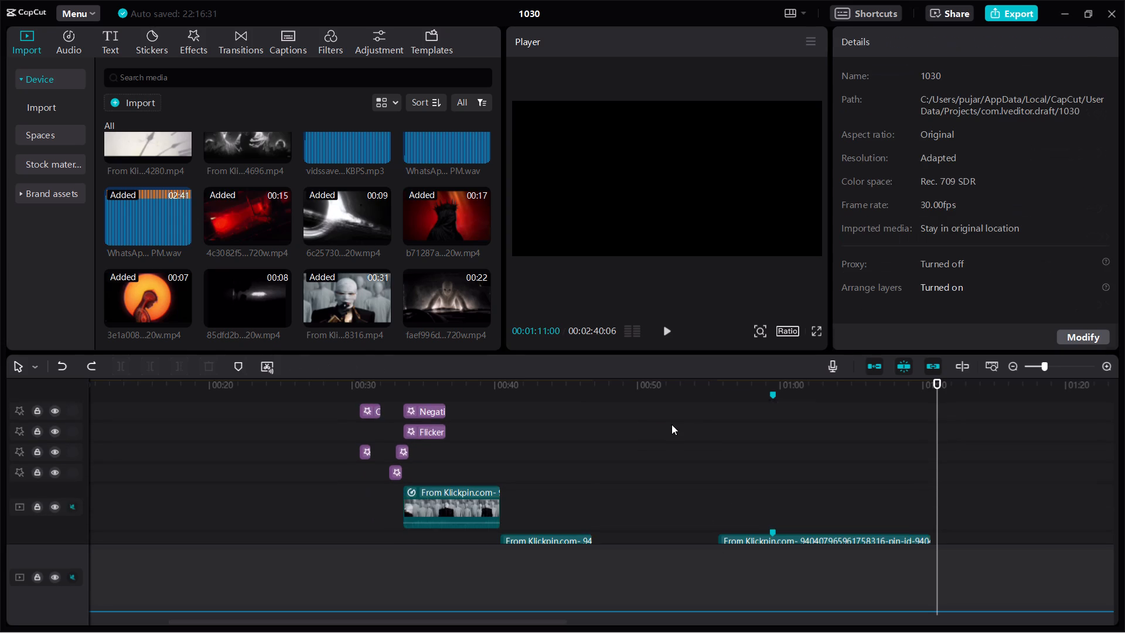
Add faef996d…720w.mp4 to the track below the split mannequin pieces, starting where the first piece ends at about 00:46.
{"action": "scroll", "coordinate": [558, 410], "scroll_direction": "down", "scroll_amount": 5}
{"action": "left_click_drag", "start_coordinate": [356, 291], "coordinate": [377, 305]}
{"action": "left_click_drag", "start_coordinate": [451, 311], "coordinate": [485, 343]}
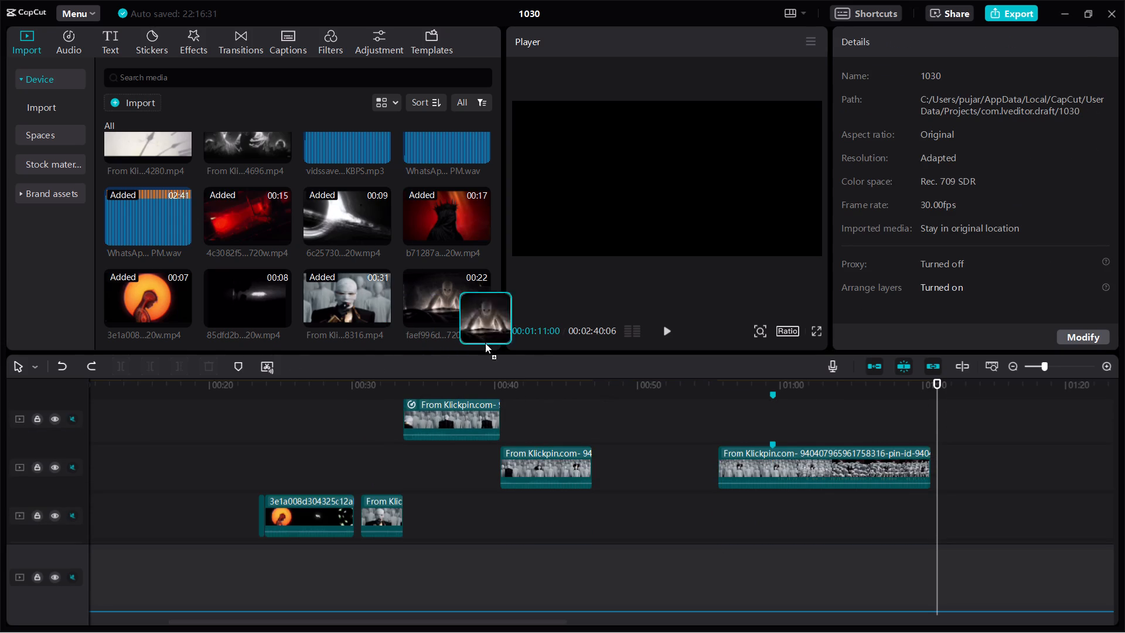
{"action": "left_click_drag", "start_coordinate": [485, 343], "coordinate": [557, 511]}
{"action": "left_click", "coordinate": [582, 397]}
{"action": "key", "text": "space"}
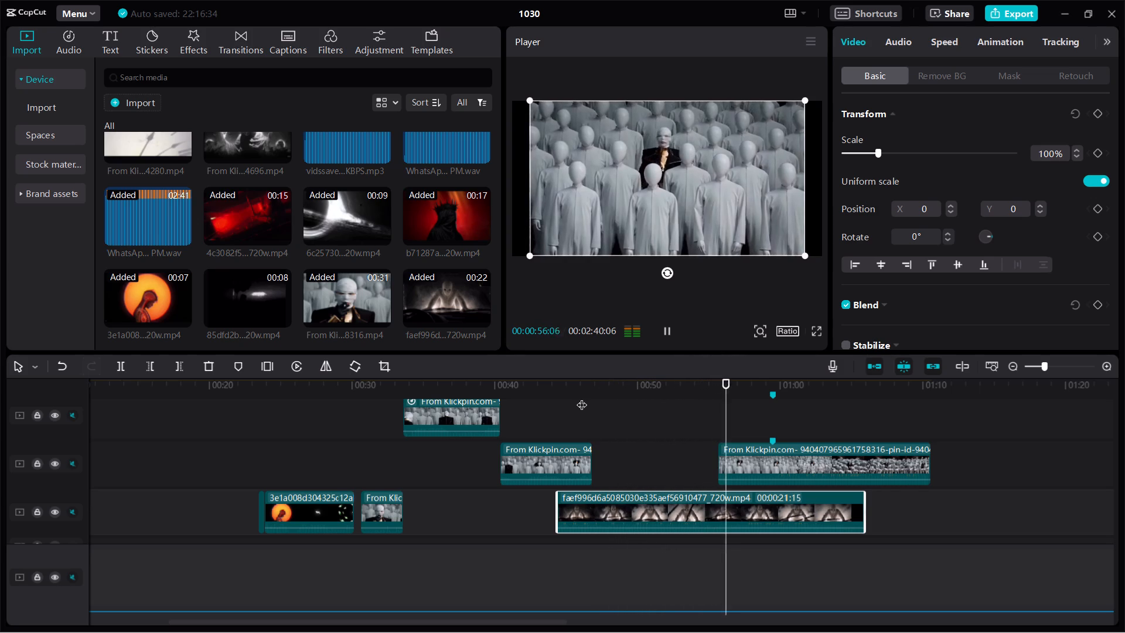
{"action": "key", "text": "space"}
{"action": "left_click_drag", "start_coordinate": [625, 505], "coordinate": [657, 506]}
Play the newly placed clip from about 00:46 to 00:51 to check it against the soundtrack.
{"action": "left_click", "coordinate": [585, 394]}
{"action": "key", "text": "space"}
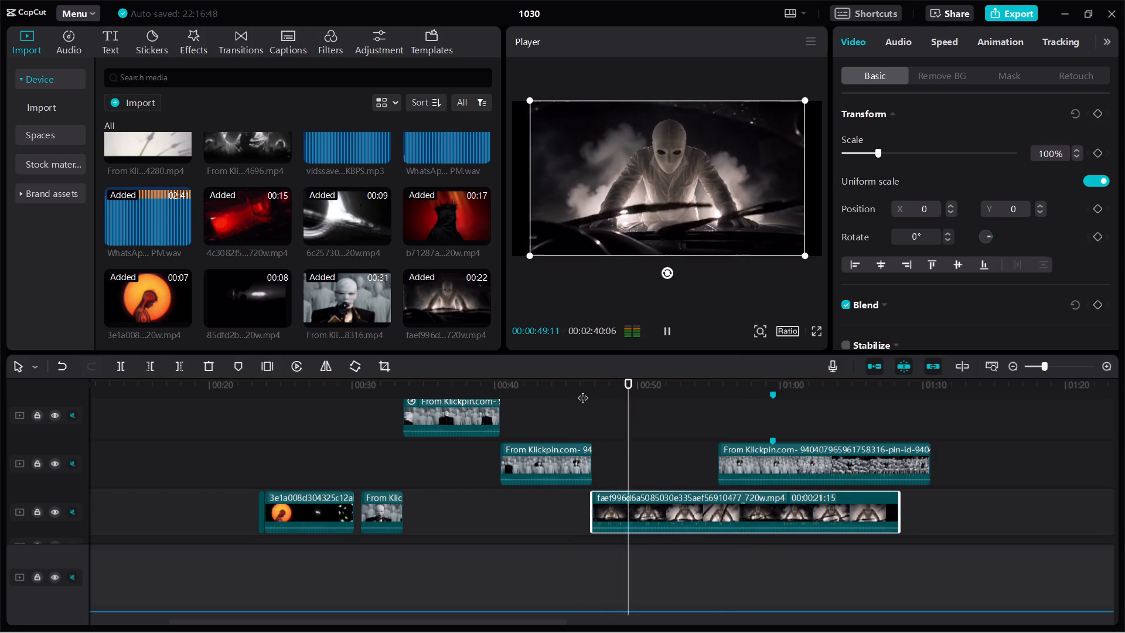
{"action": "key", "text": "space"}
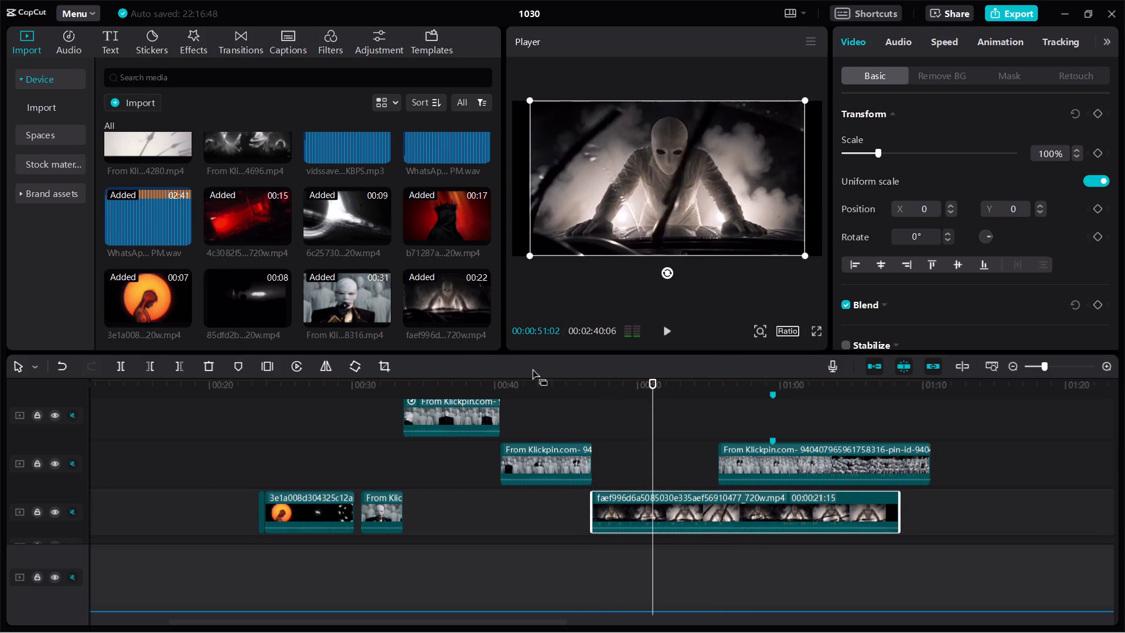
{"action": "scroll", "coordinate": [329, 301], "scroll_direction": "down", "scroll_amount": 5}
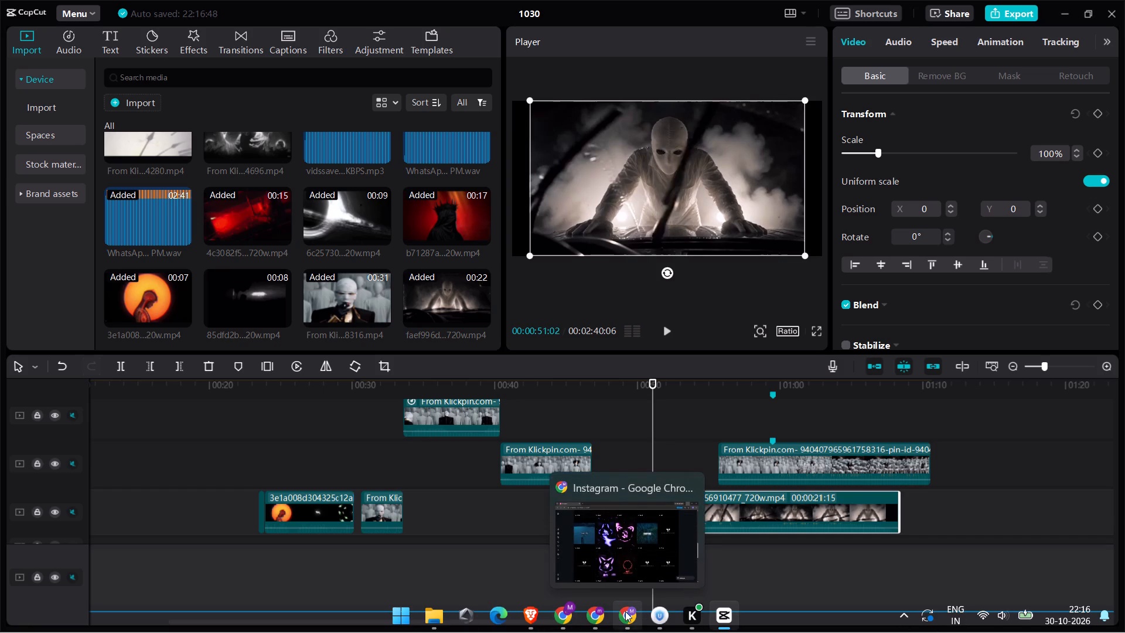
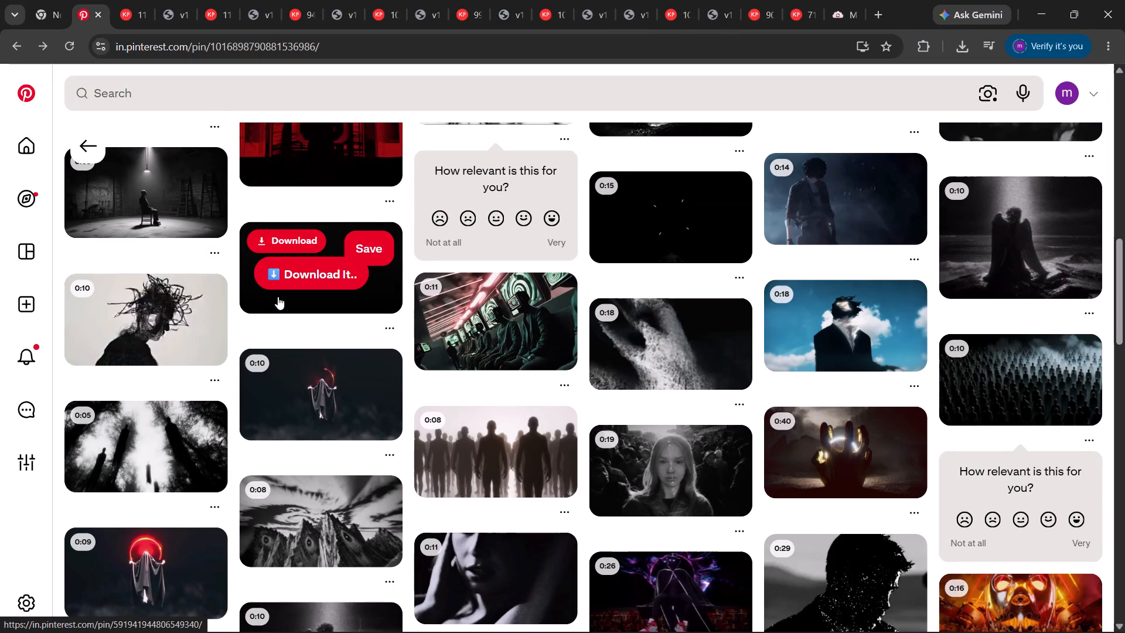
In Chrome, find the 0:08 Pinterest video of a dark face with glowing red eyes and download it as an MP4 through KlickPin.
{"action": "scroll", "coordinate": [369, 274], "scroll_direction": "up", "scroll_amount": 3}
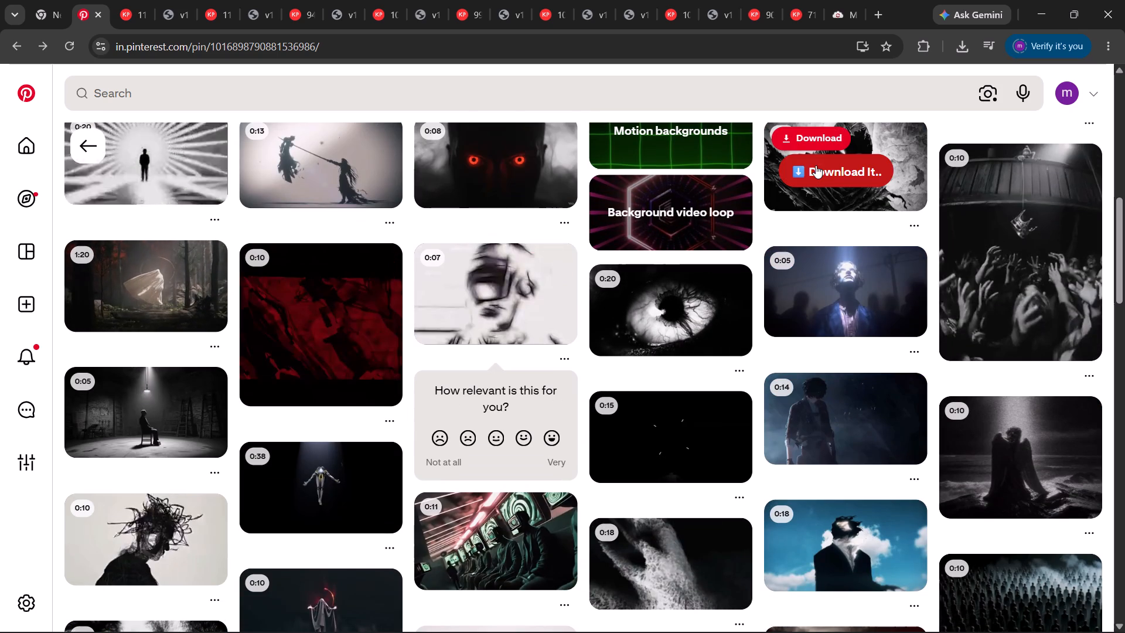
{"action": "scroll", "coordinate": [583, 277], "scroll_direction": "up", "scroll_amount": 4}
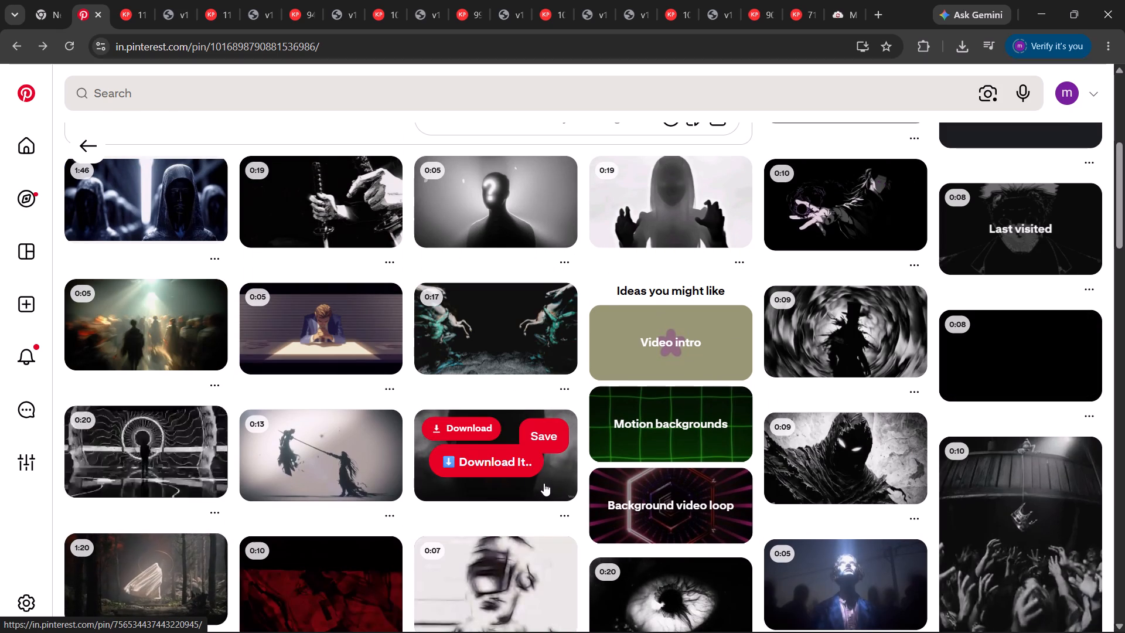
{"action": "left_click", "coordinate": [523, 476]}
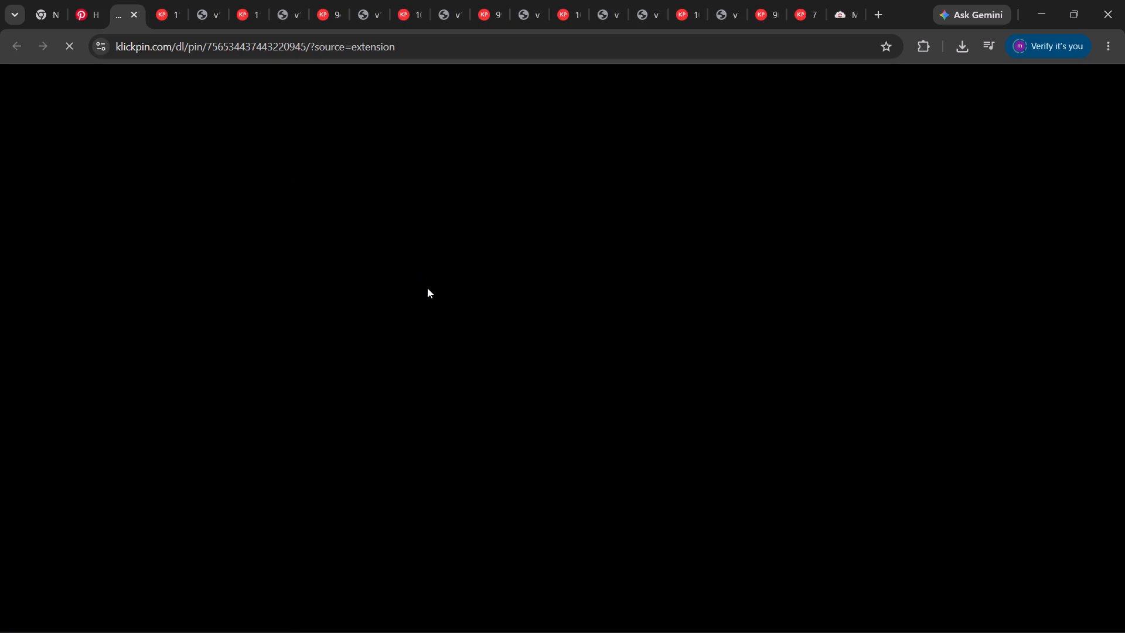
{"action": "left_click", "coordinate": [506, 392]}
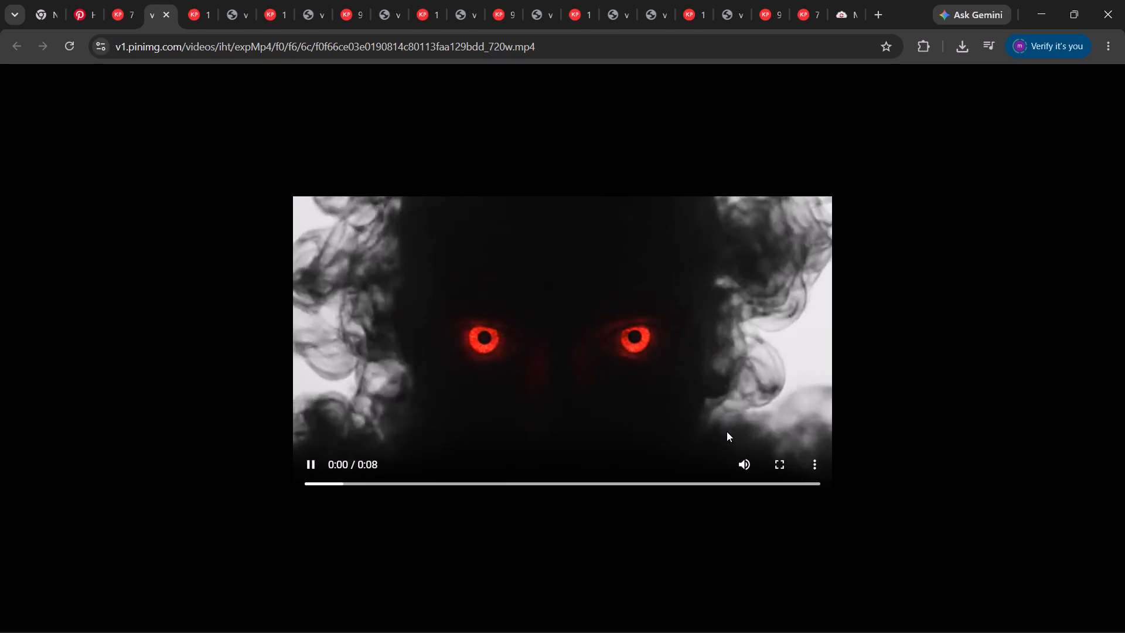
{"action": "left_click", "coordinate": [827, 462]}
{"action": "left_click", "coordinate": [782, 396]}
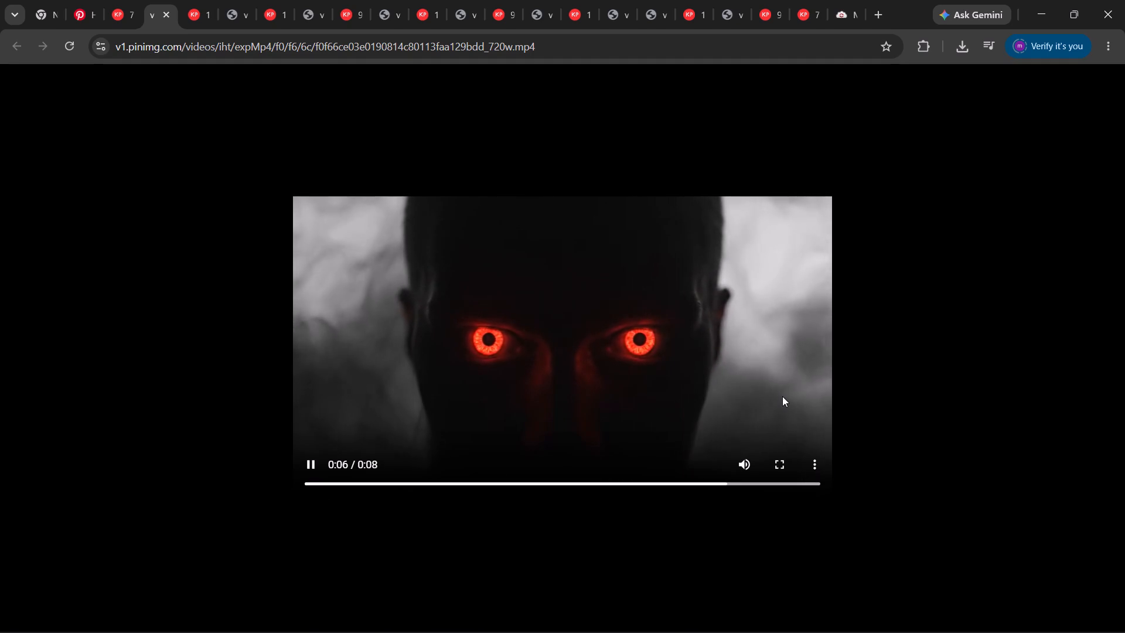
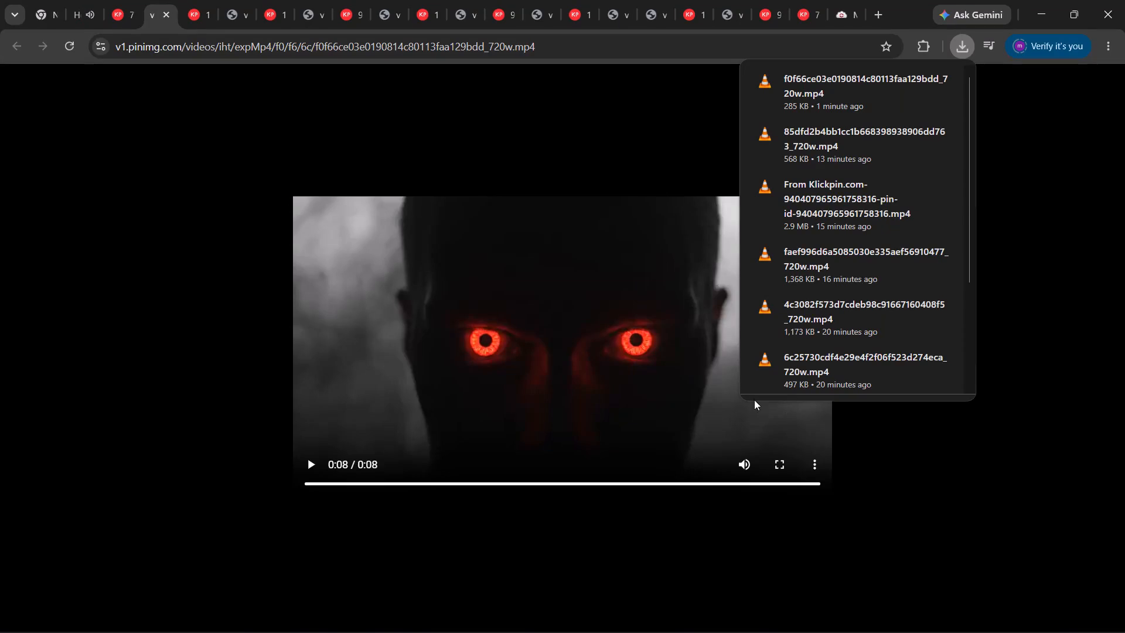
Close the surplus KlickPin and pinimg video tabs left over from earlier downloads.
{"action": "left_click", "coordinate": [867, 449]}
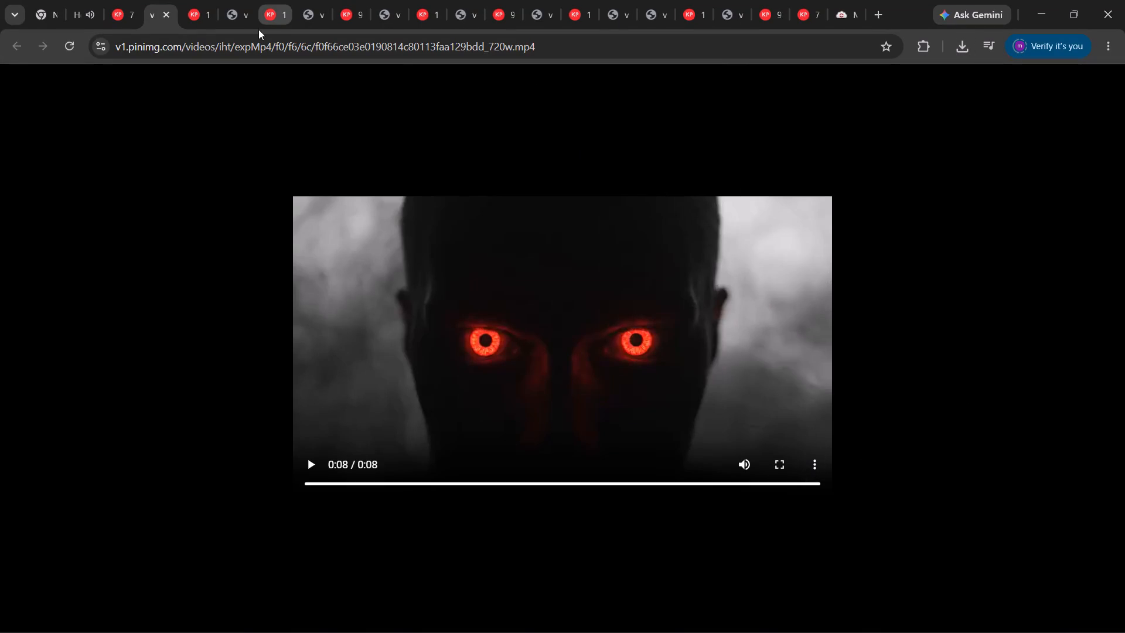
{"action": "left_click", "coordinate": [189, 9]}
{"action": "triple_click", "coordinate": [205, 12]}
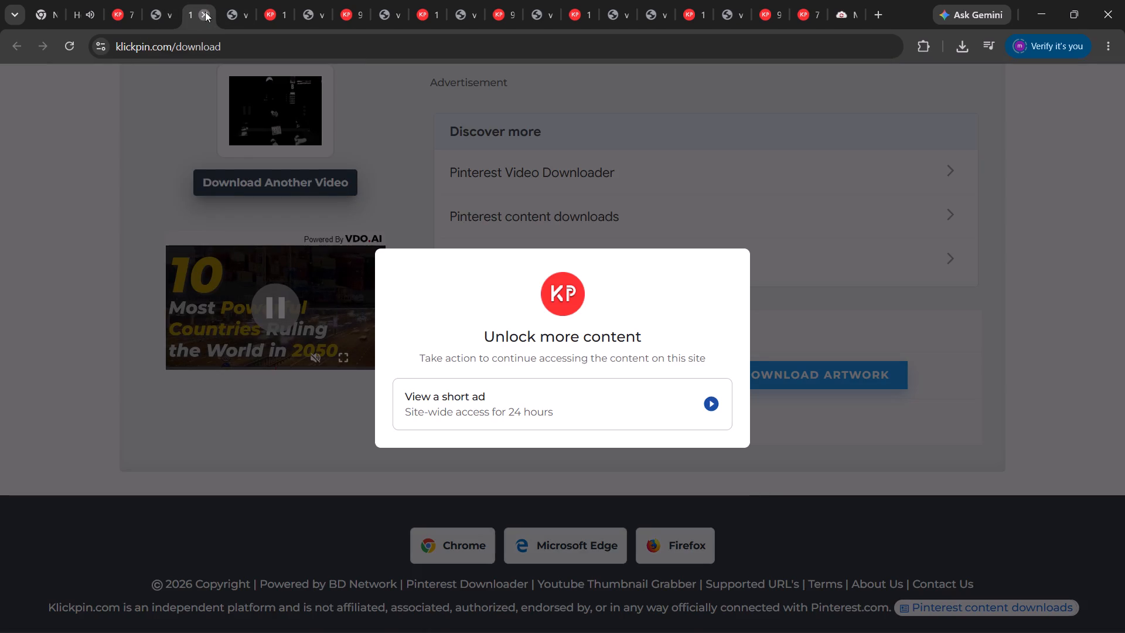
{"action": "left_click", "coordinate": [205, 12]}
{"action": "triple_click", "coordinate": [205, 12]}
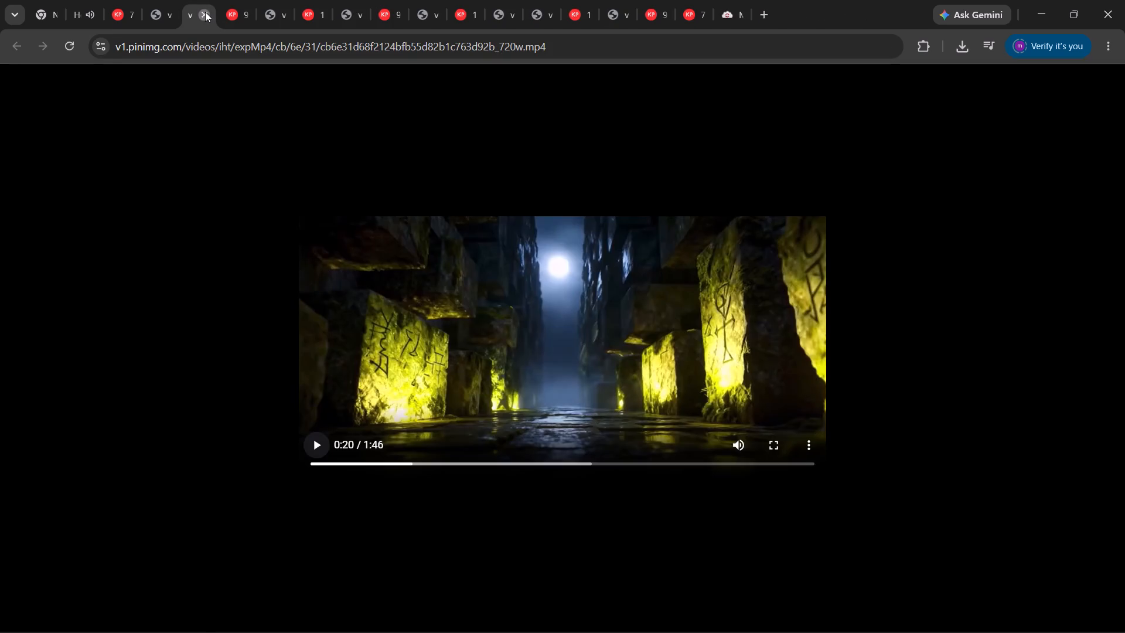
{"action": "triple_click", "coordinate": [205, 12]}
{"action": "triple_click", "coordinate": [205, 12]}
{"action": "triple_click", "coordinate": [205, 12]}
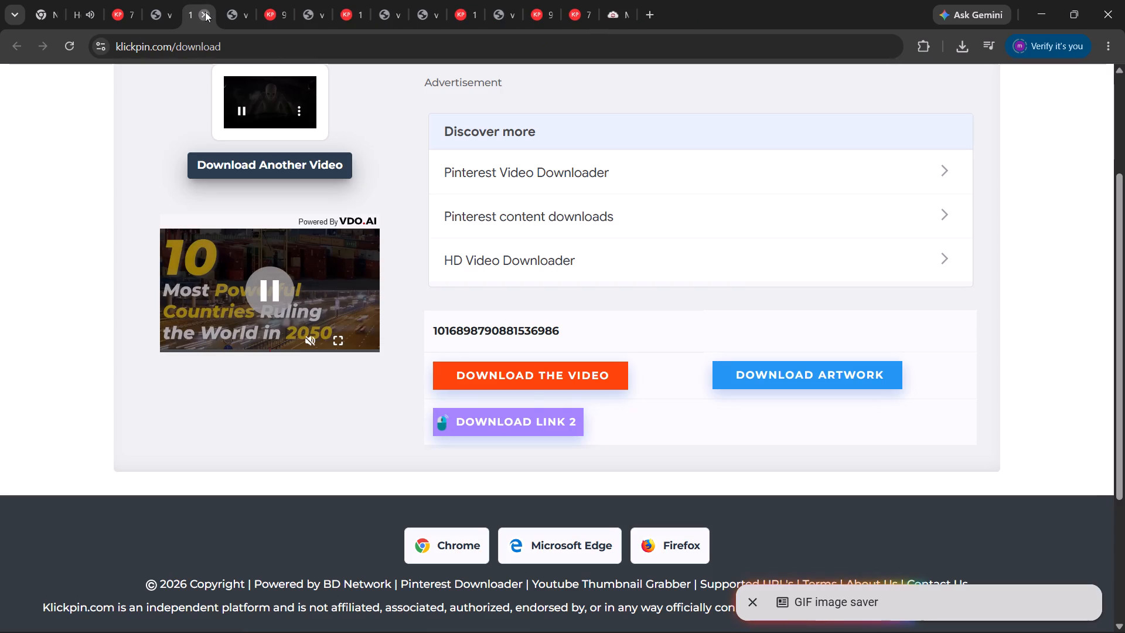
{"action": "triple_click", "coordinate": [205, 12]}
{"action": "triple_click", "coordinate": [205, 12]}
{"action": "double_click", "coordinate": [205, 12]}
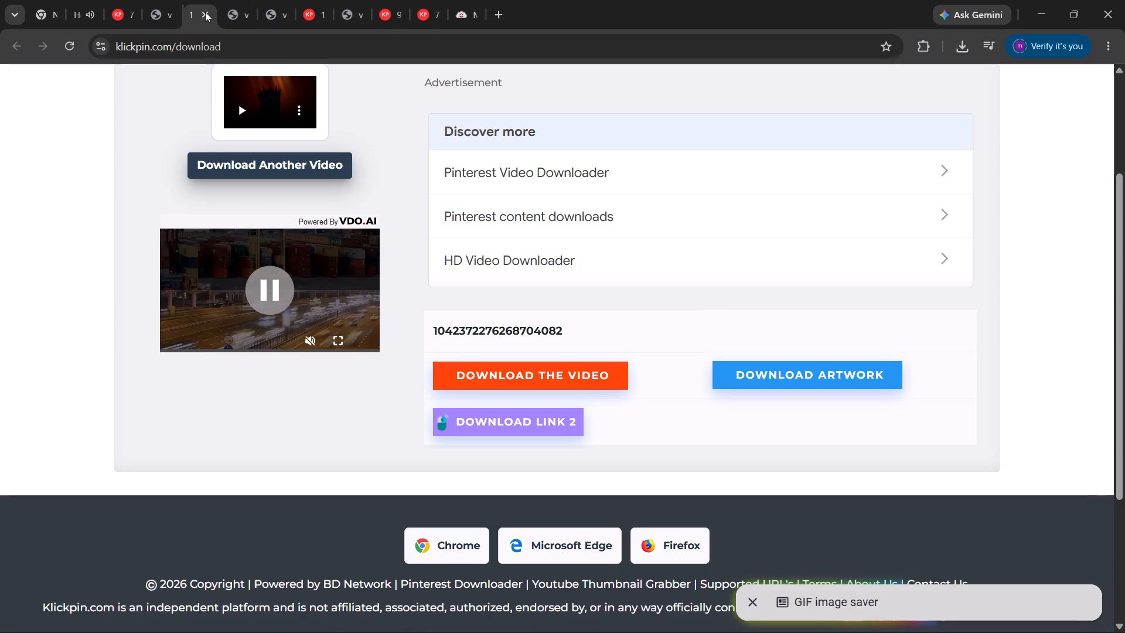
{"action": "left_click", "coordinate": [205, 12]}
{"action": "triple_click", "coordinate": [205, 12]}
{"action": "left_click", "coordinate": [205, 12]}
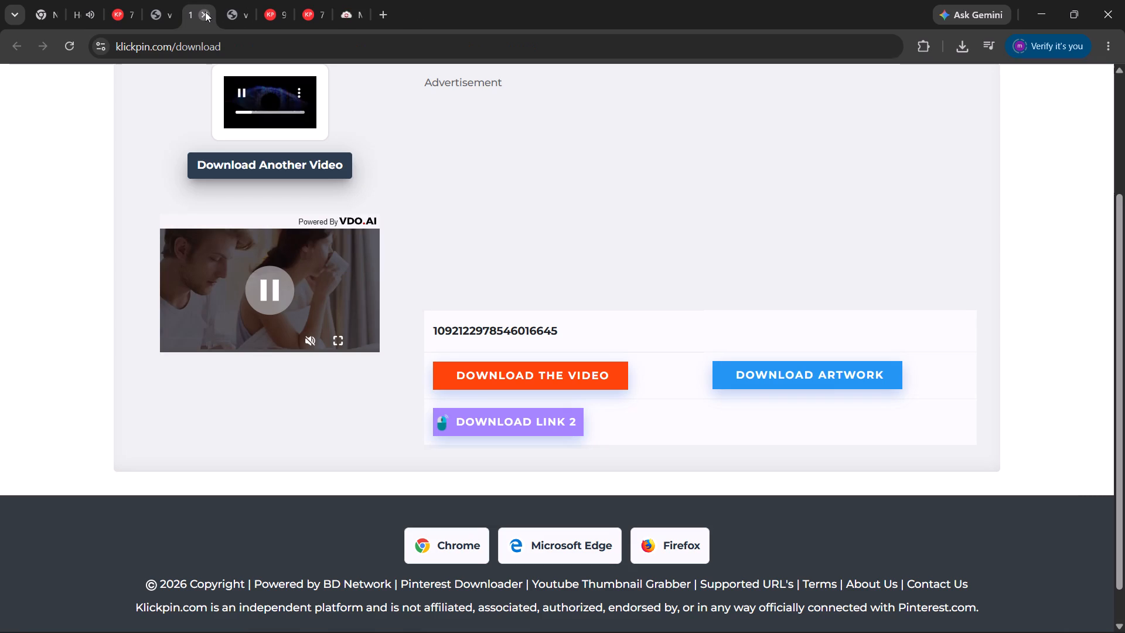
Return to Pinterest and open the 0:30 video of a bandaged face in front of mannequins.
{"action": "left_click", "coordinate": [141, 14]}
{"action": "scroll", "coordinate": [245, 79], "scroll_direction": "up", "scroll_amount": 1}
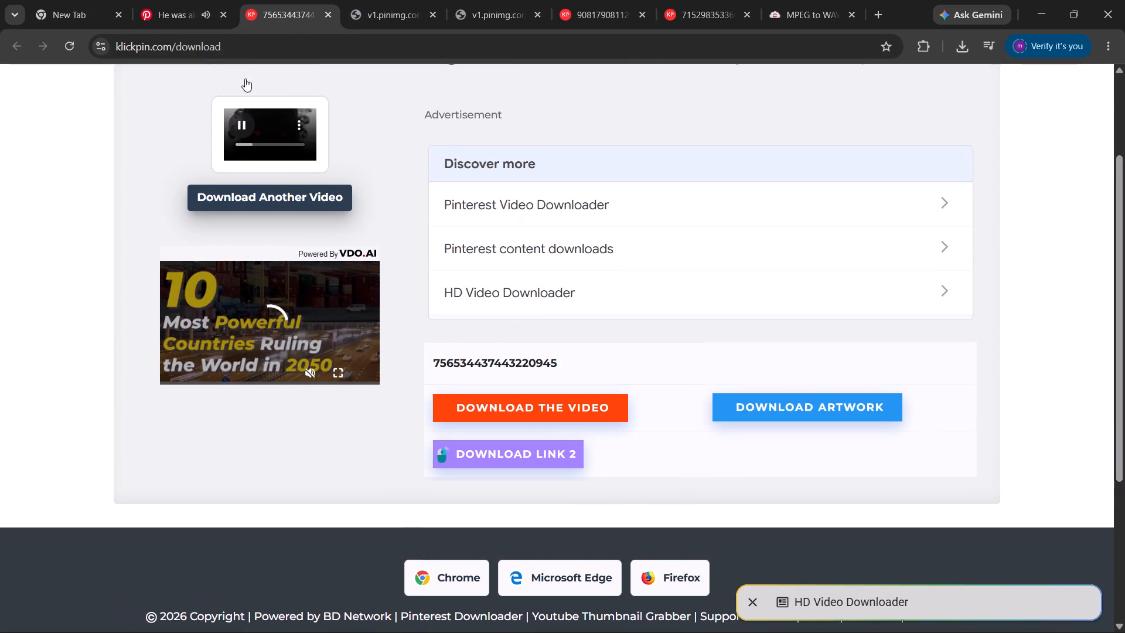
{"action": "left_click", "coordinate": [203, 9]}
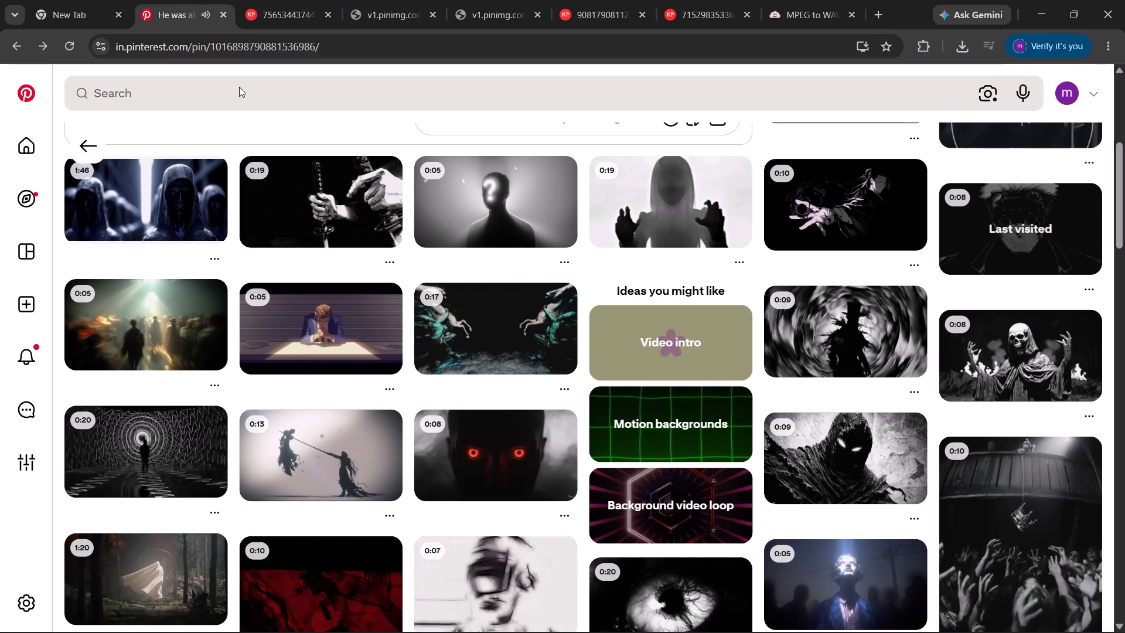
{"action": "scroll", "coordinate": [299, 219], "scroll_direction": "up", "scroll_amount": 7}
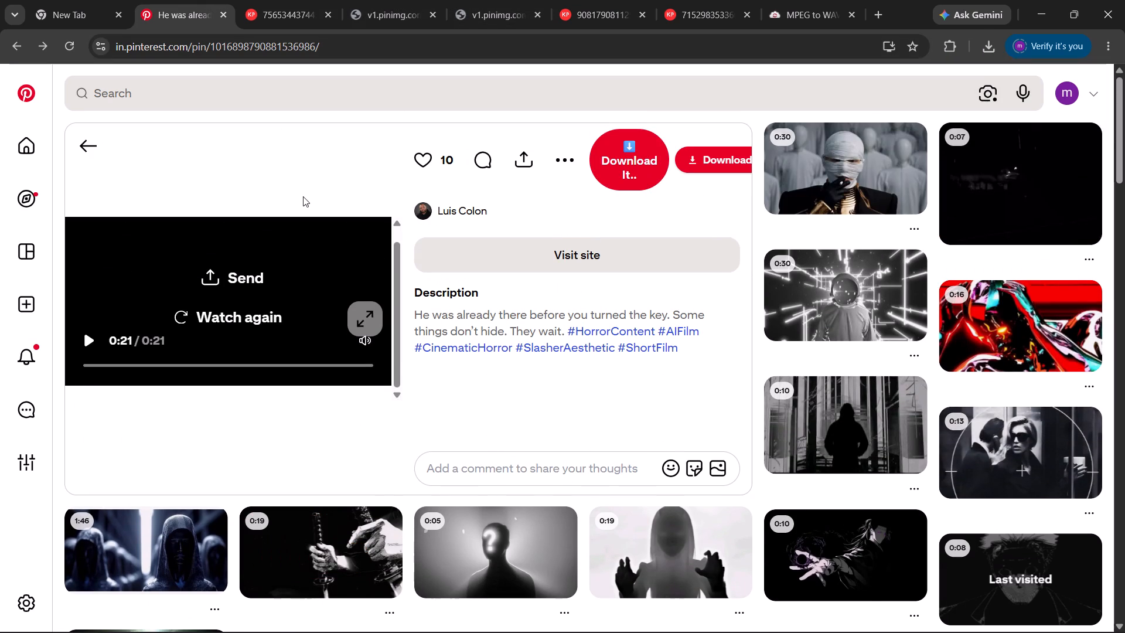
{"action": "left_click", "coordinate": [846, 209]}
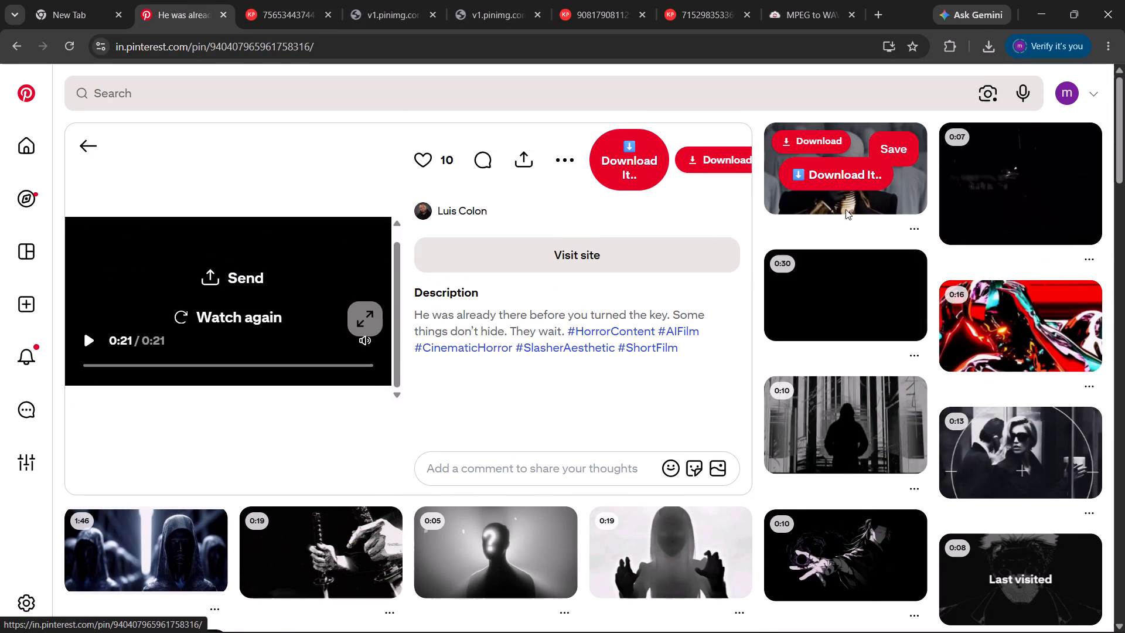
Find the 0:10 related video of a seated silhouette in a burning room and download it as an MP4 through KlickPin.
{"action": "scroll", "coordinate": [619, 280], "scroll_direction": "down", "scroll_amount": 1}
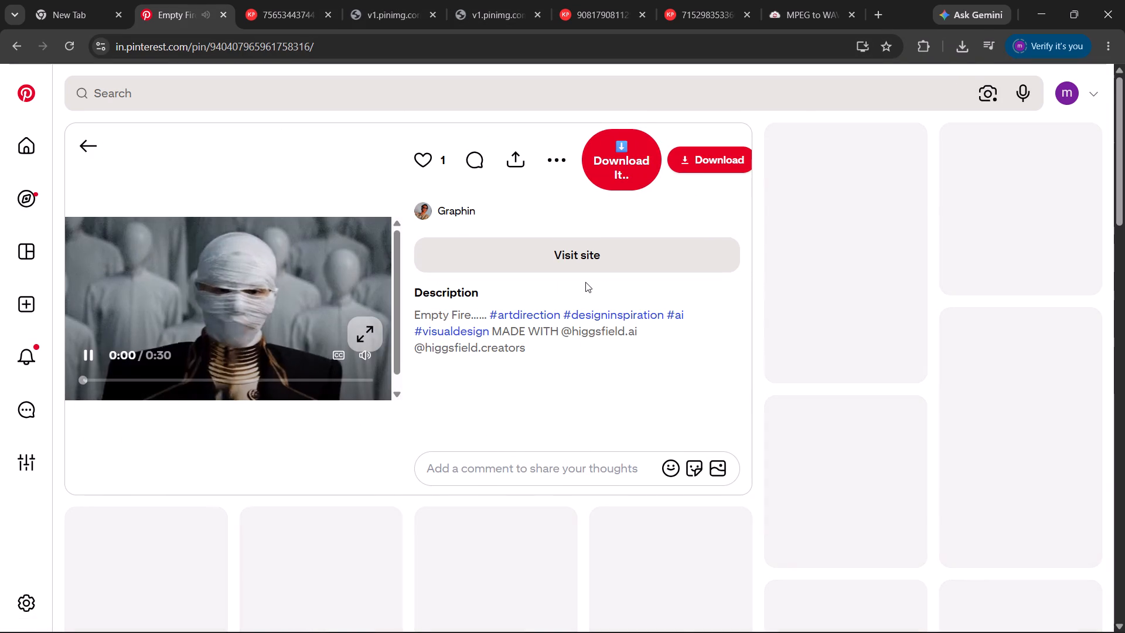
{"action": "scroll", "coordinate": [269, 318], "scroll_direction": "down", "scroll_amount": 4}
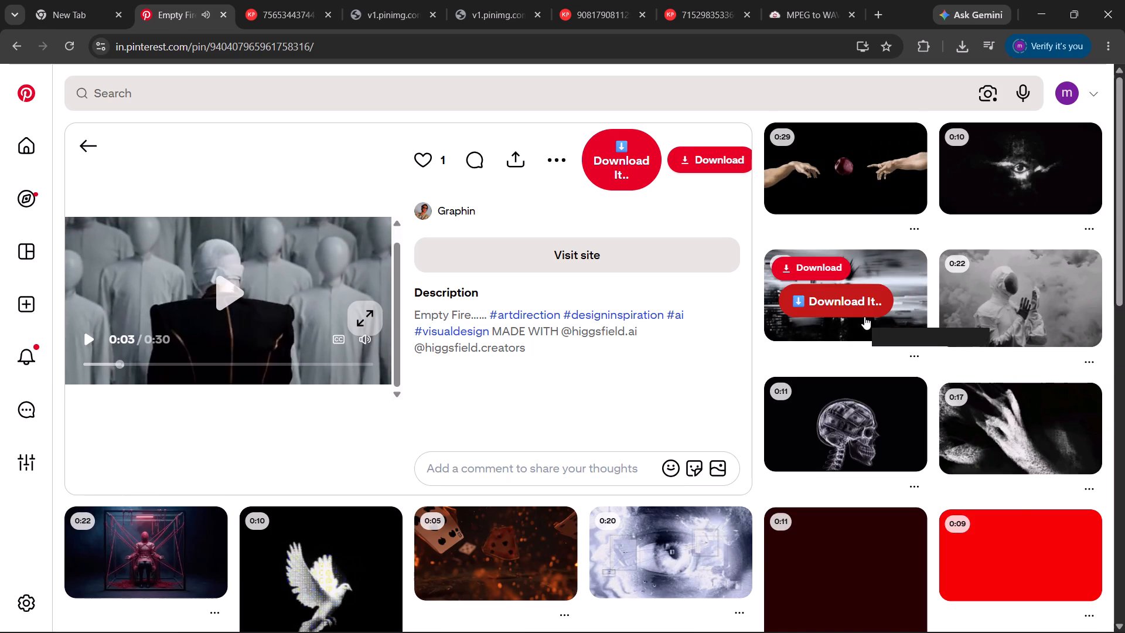
{"action": "scroll", "coordinate": [417, 522], "scroll_direction": "down", "scroll_amount": 5}
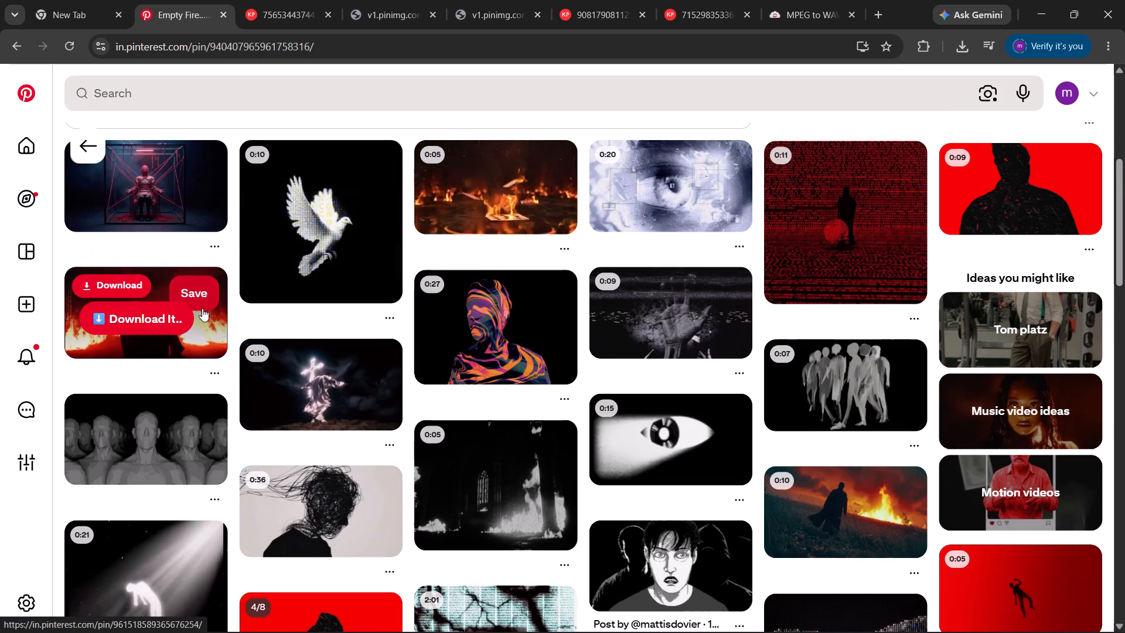
{"action": "left_click", "coordinate": [155, 318]}
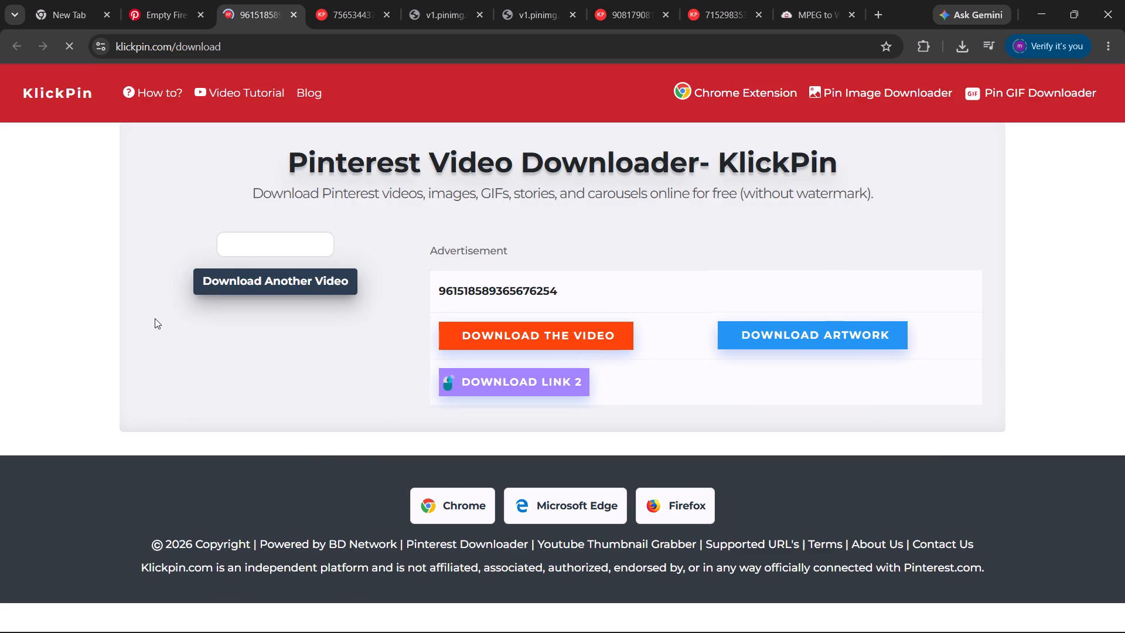
{"action": "left_click", "coordinate": [483, 383]}
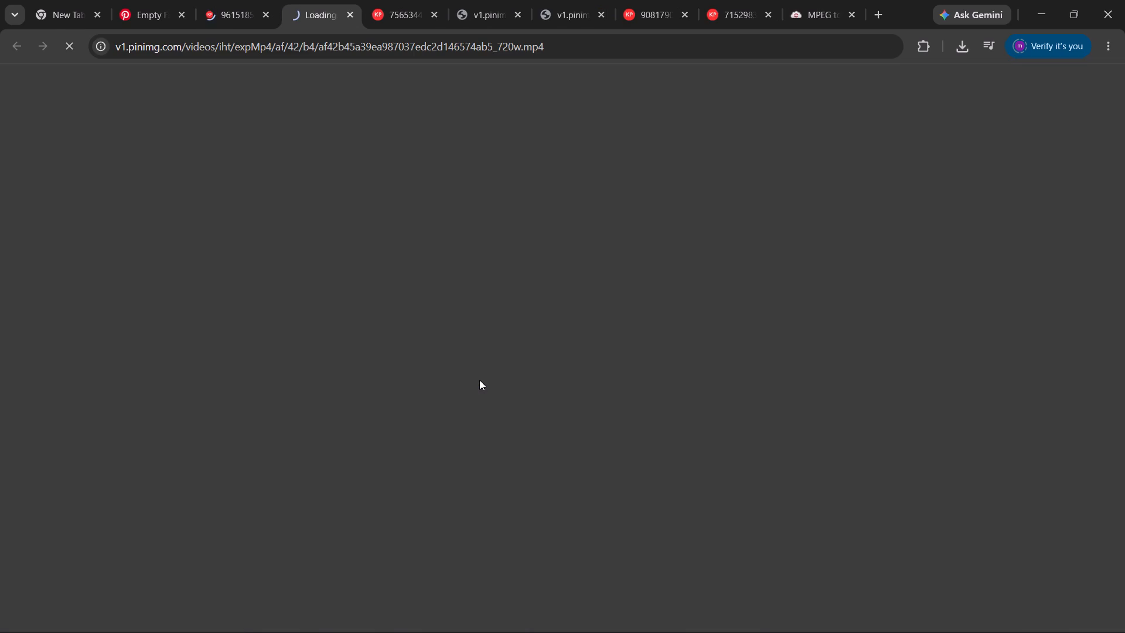
{"action": "left_click", "coordinate": [653, 360]}
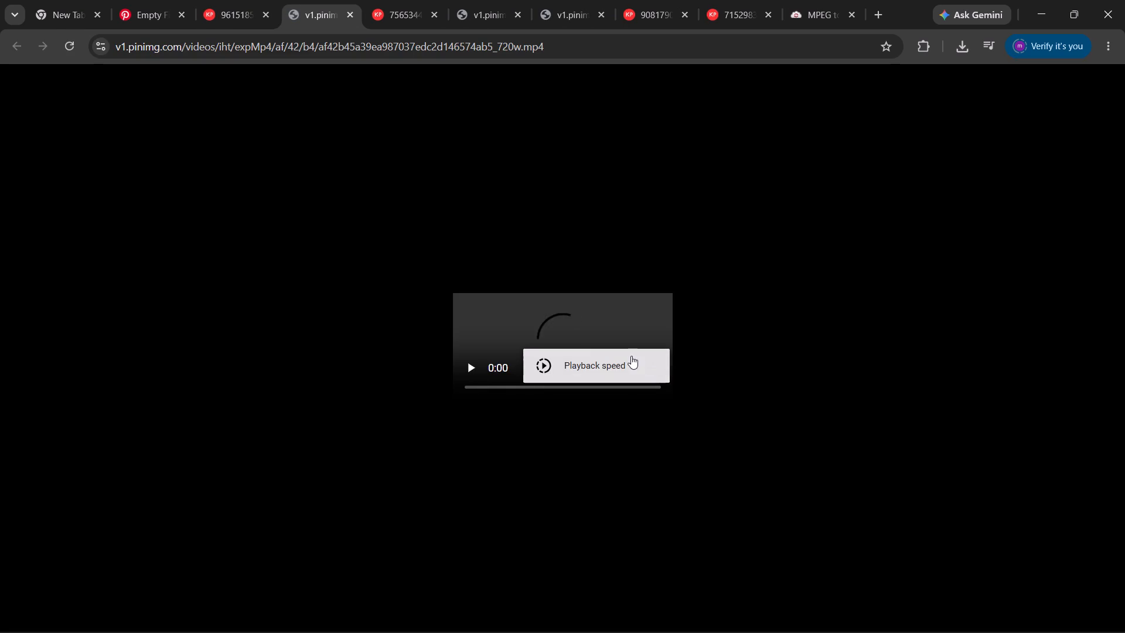
{"action": "left_click", "coordinate": [120, 0]}
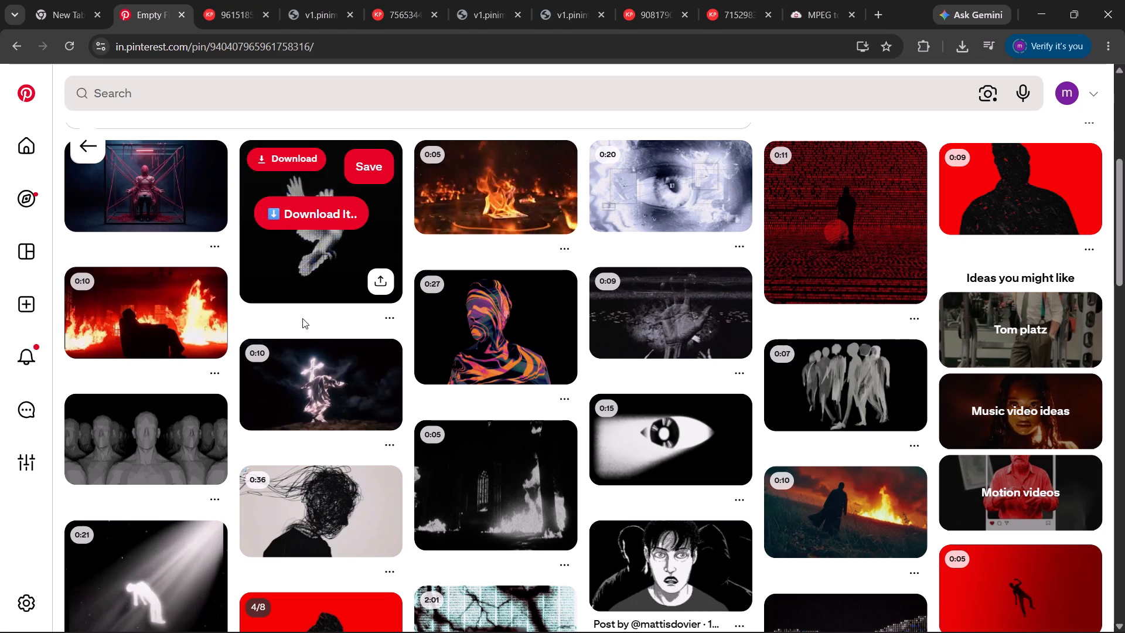
{"action": "left_click", "coordinate": [387, 0]}
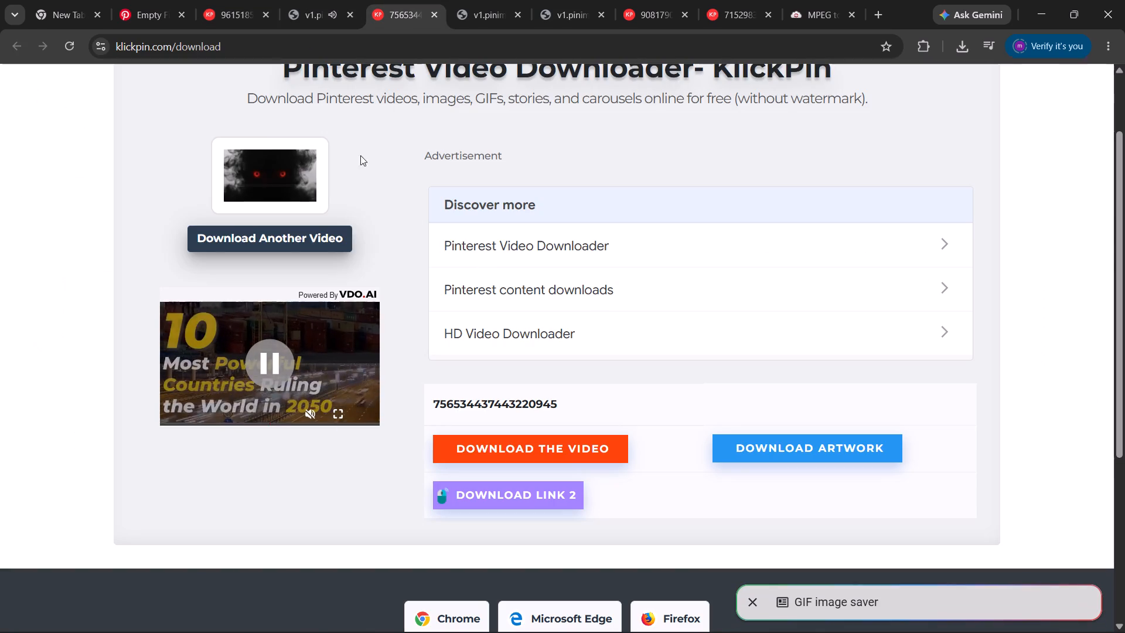
{"action": "left_click", "coordinate": [316, 0]}
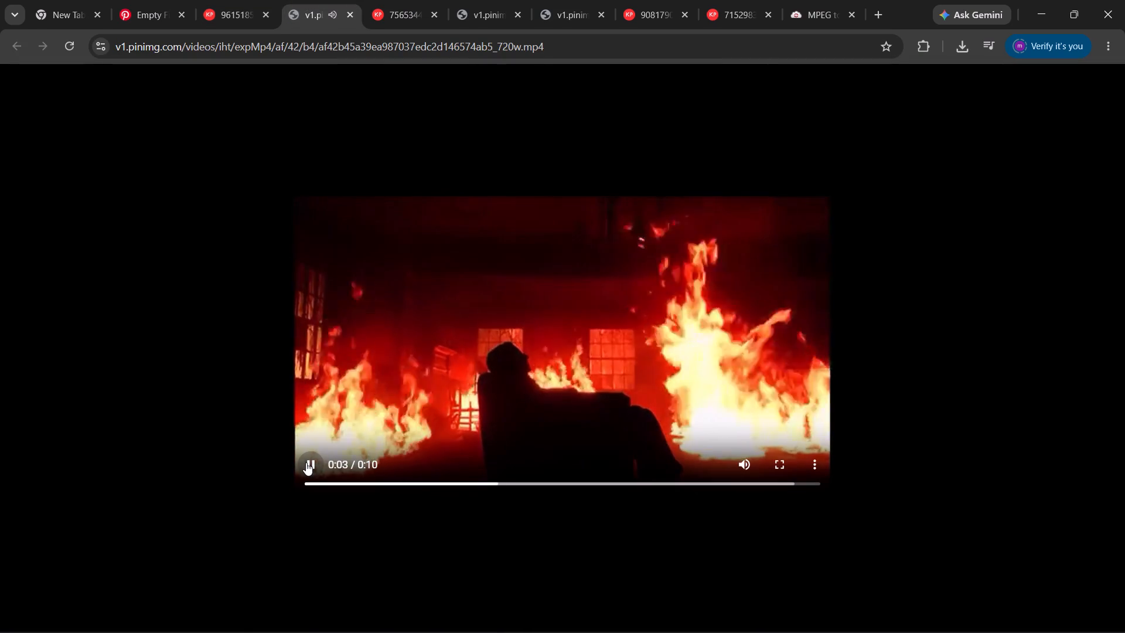
{"action": "left_click", "coordinate": [306, 462]}
{"action": "left_click", "coordinate": [823, 462]}
{"action": "left_click", "coordinate": [764, 394]}
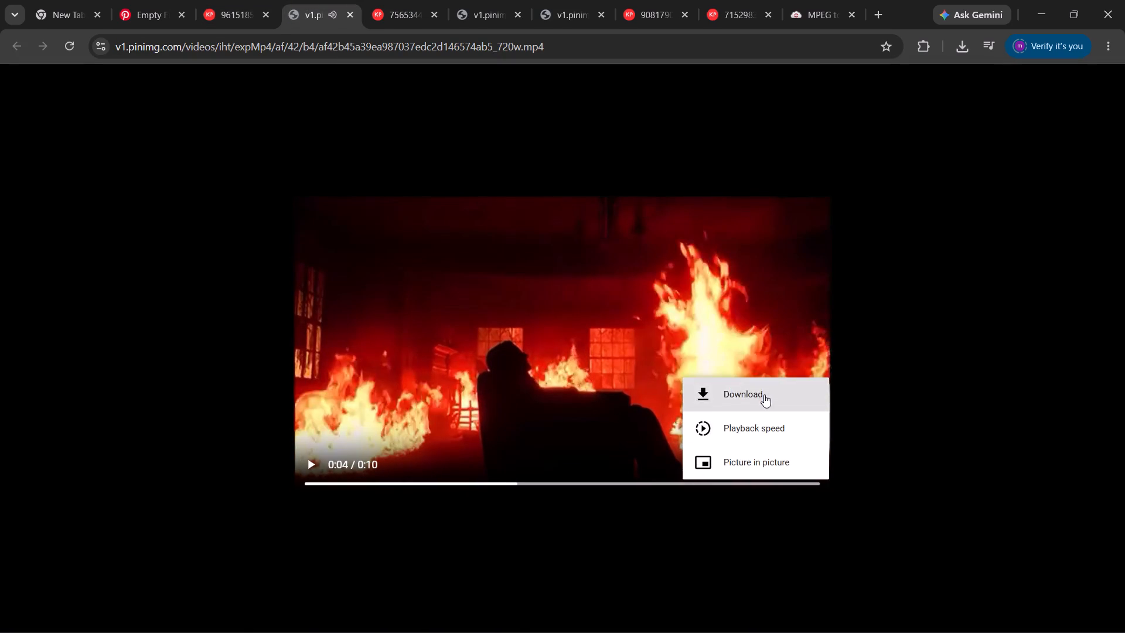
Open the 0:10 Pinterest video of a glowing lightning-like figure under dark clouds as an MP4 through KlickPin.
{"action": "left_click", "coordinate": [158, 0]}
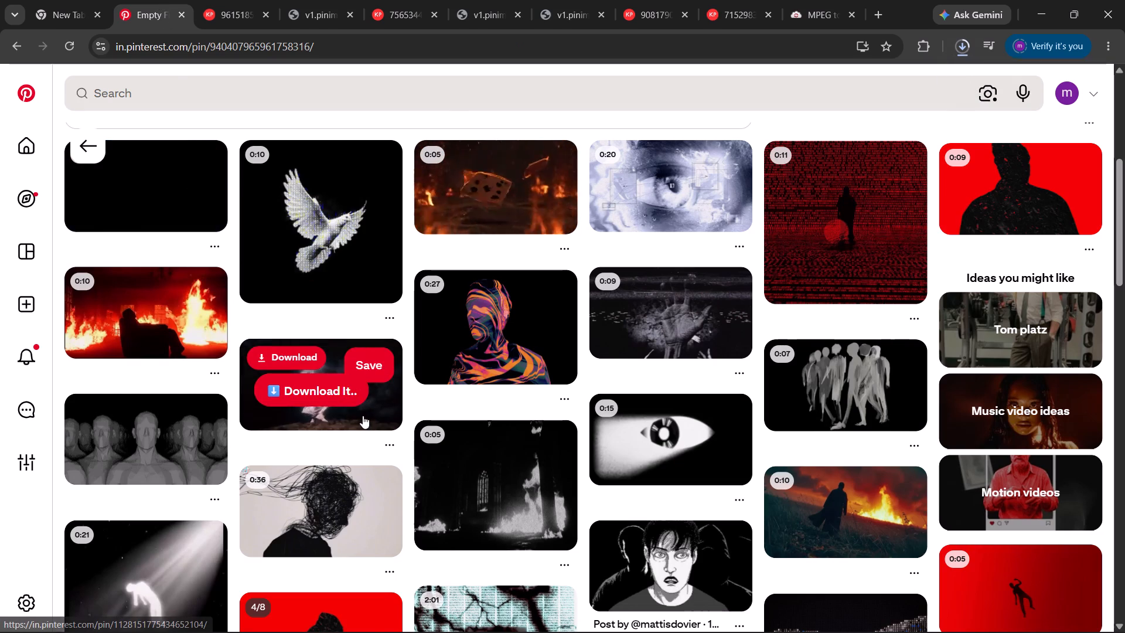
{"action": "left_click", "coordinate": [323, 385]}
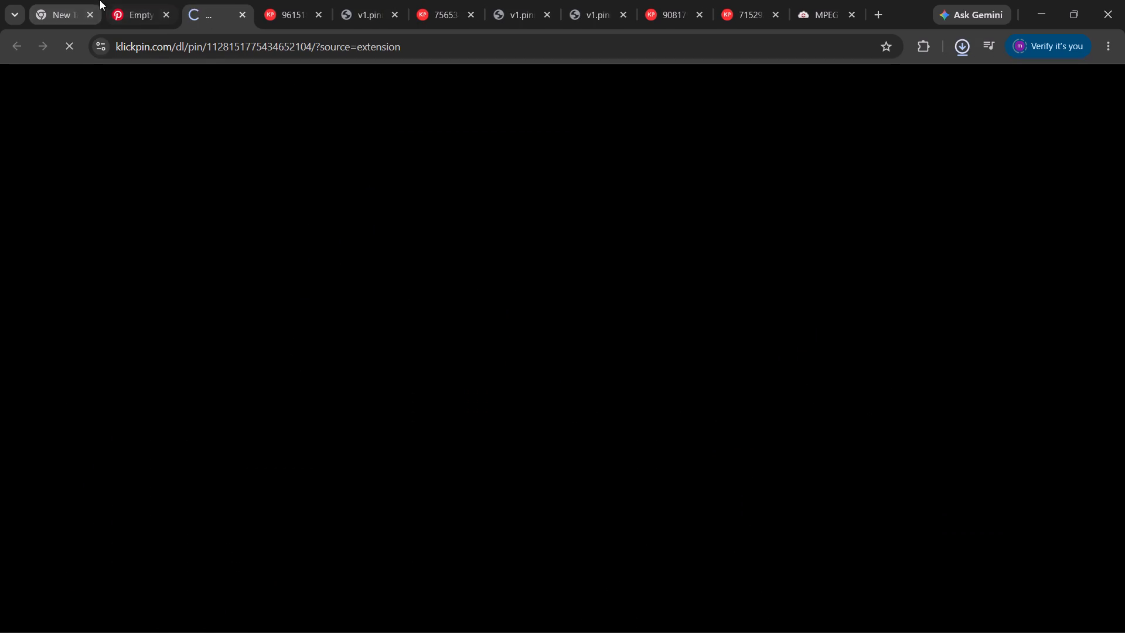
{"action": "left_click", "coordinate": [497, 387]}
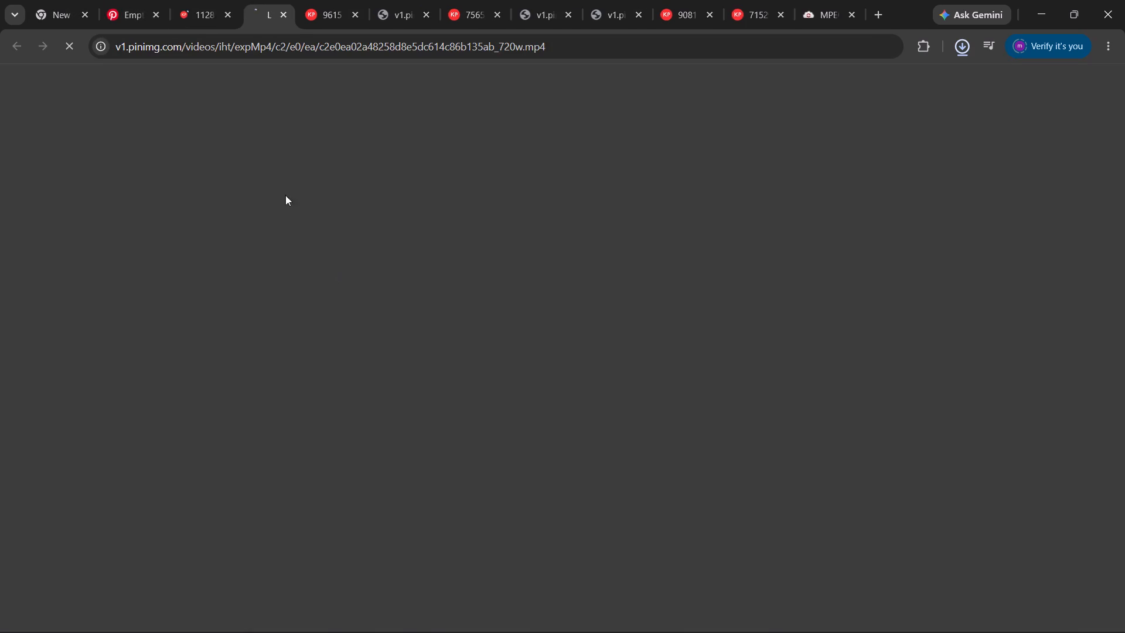
Download the 0:21 Pinterest video of a pale figure in a light beam through KlickPin, closing the glowing-figure video.
{"action": "left_click", "coordinate": [129, 0]}
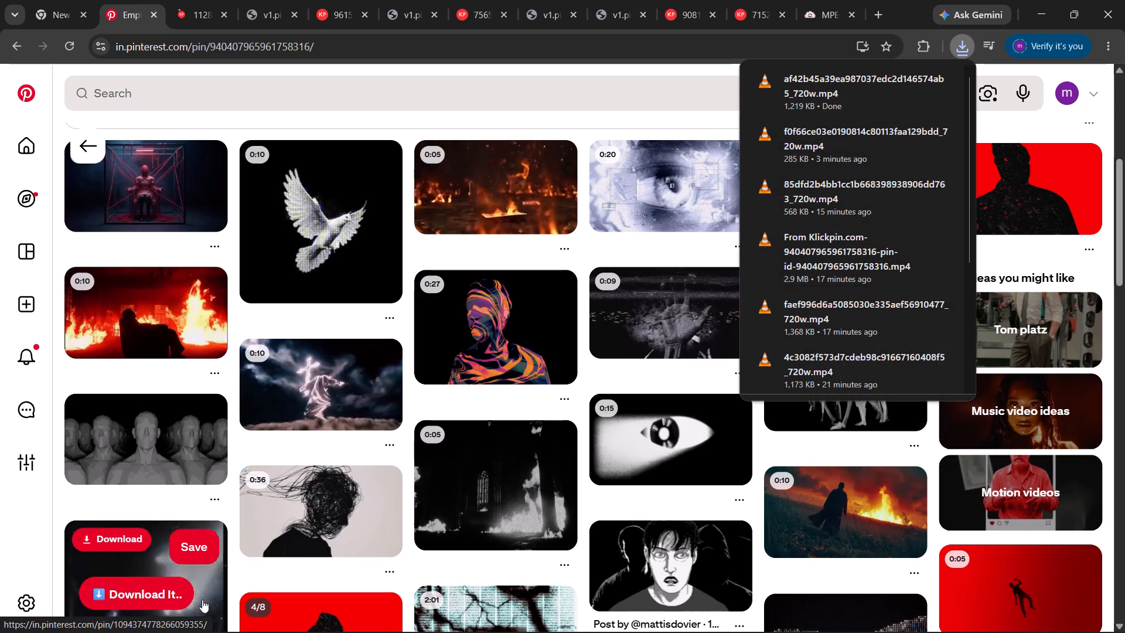
{"action": "left_click", "coordinate": [187, 593]}
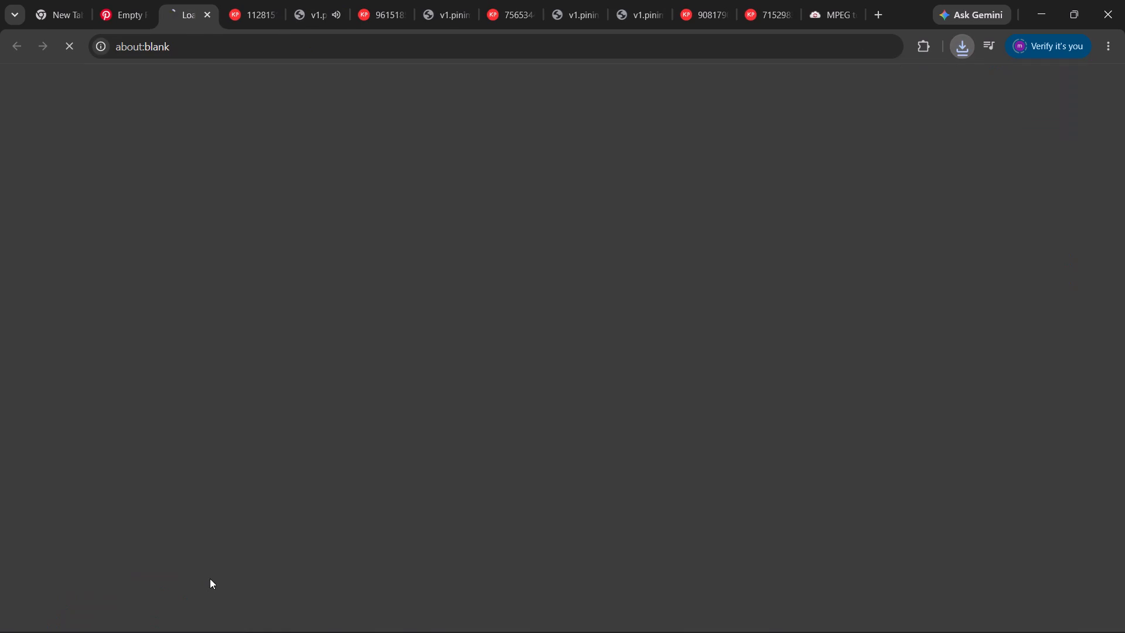
{"action": "left_click", "coordinate": [328, 0]}
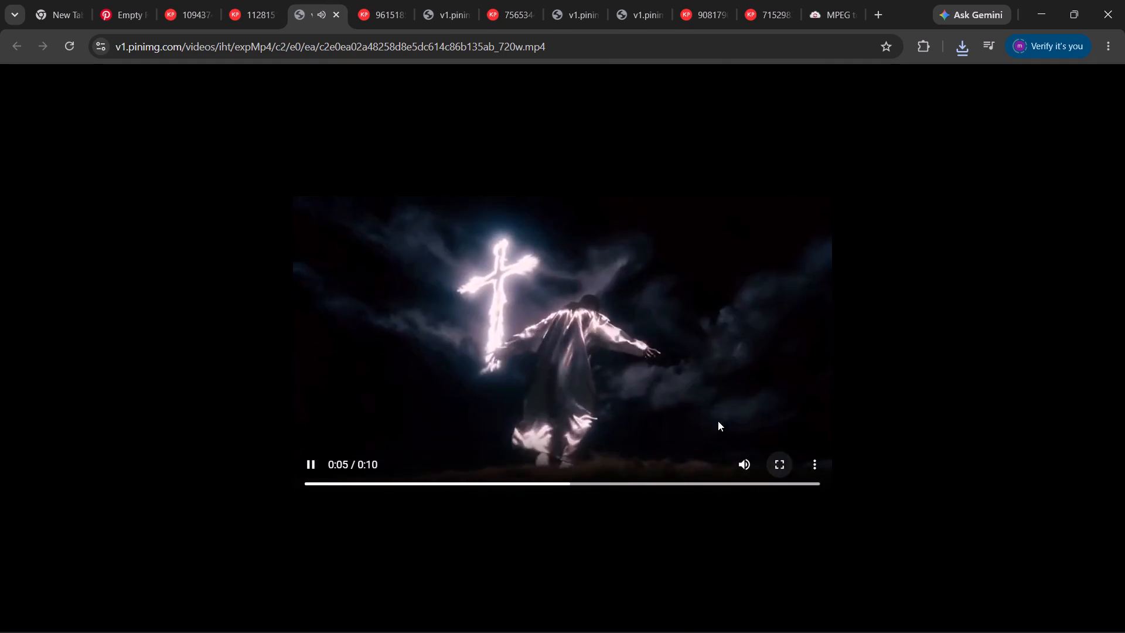
{"action": "left_click", "coordinate": [334, 19]}
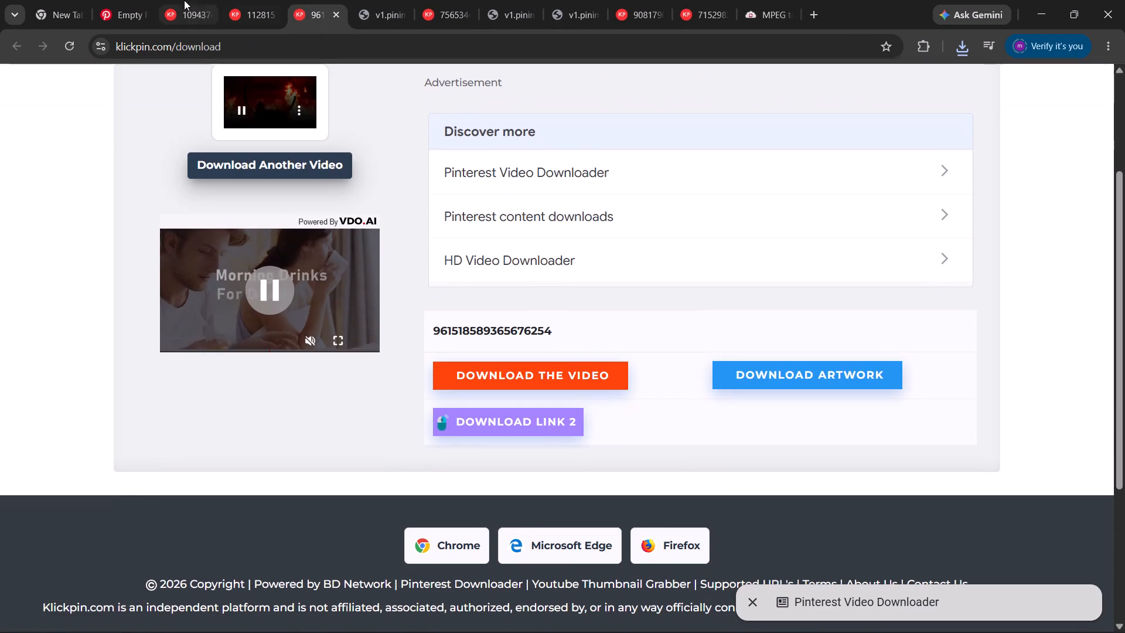
{"action": "left_click", "coordinate": [206, 0]}
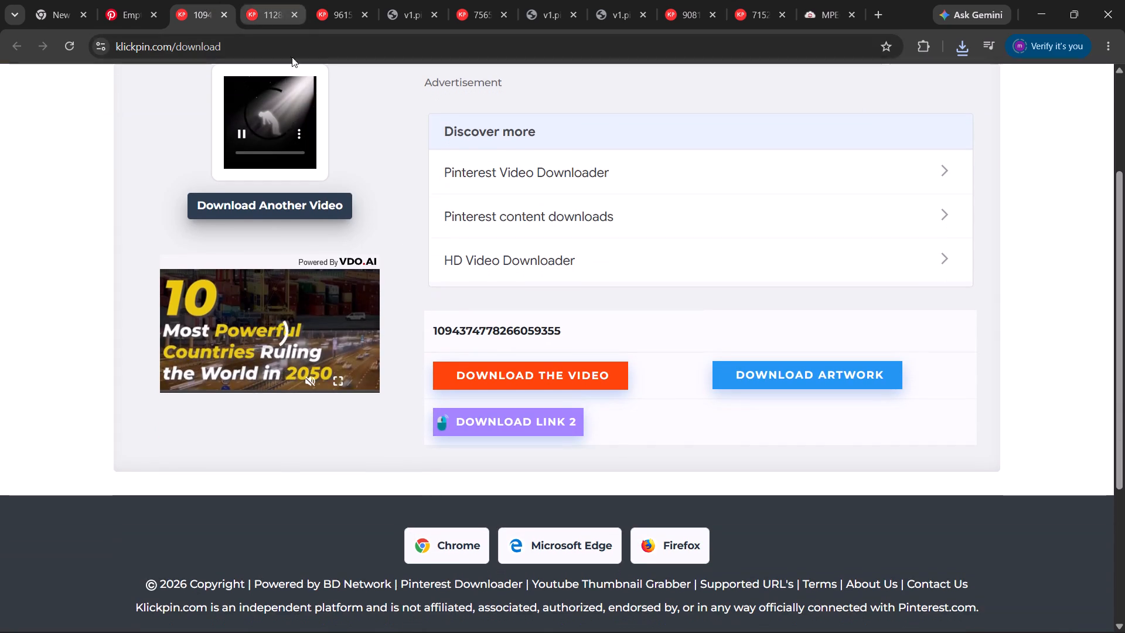
{"action": "left_click", "coordinate": [539, 415]}
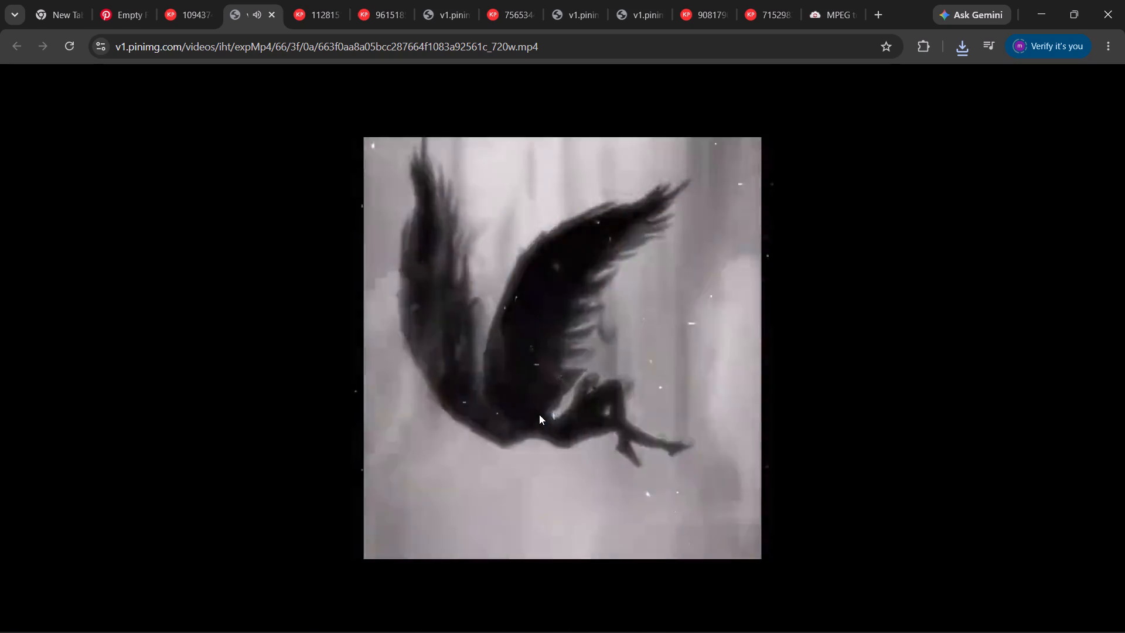
{"action": "left_click_drag", "start_coordinate": [544, 294], "coordinate": [544, 308]}
{"action": "left_click", "coordinate": [742, 523]}
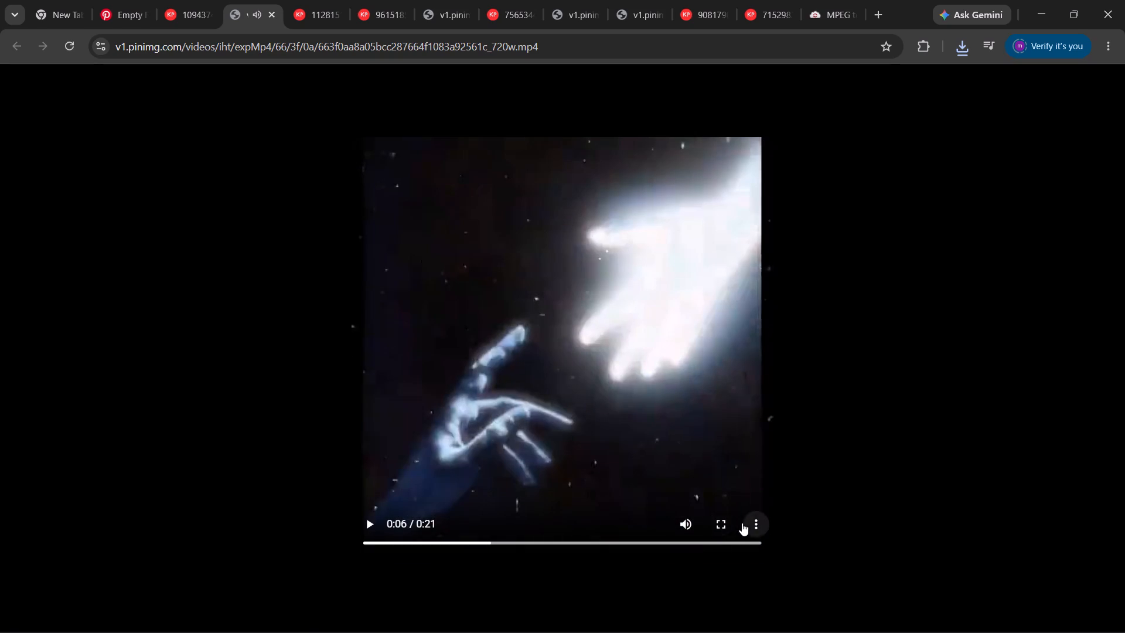
{"action": "left_click", "coordinate": [715, 461]}
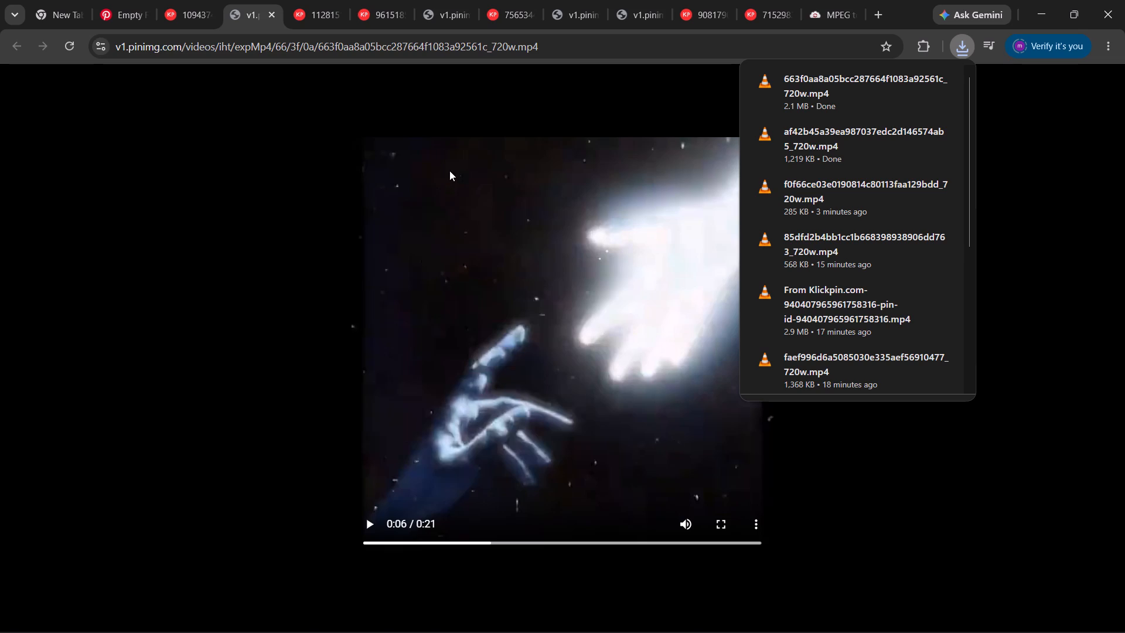
Return to Pinterest, view the related pin of repeated grey low-poly busts, and go back to the bandaged-face pin.
{"action": "left_click_drag", "start_coordinate": [88, 0], "coordinate": [112, 0]}
{"action": "left_click", "coordinate": [121, 0]}
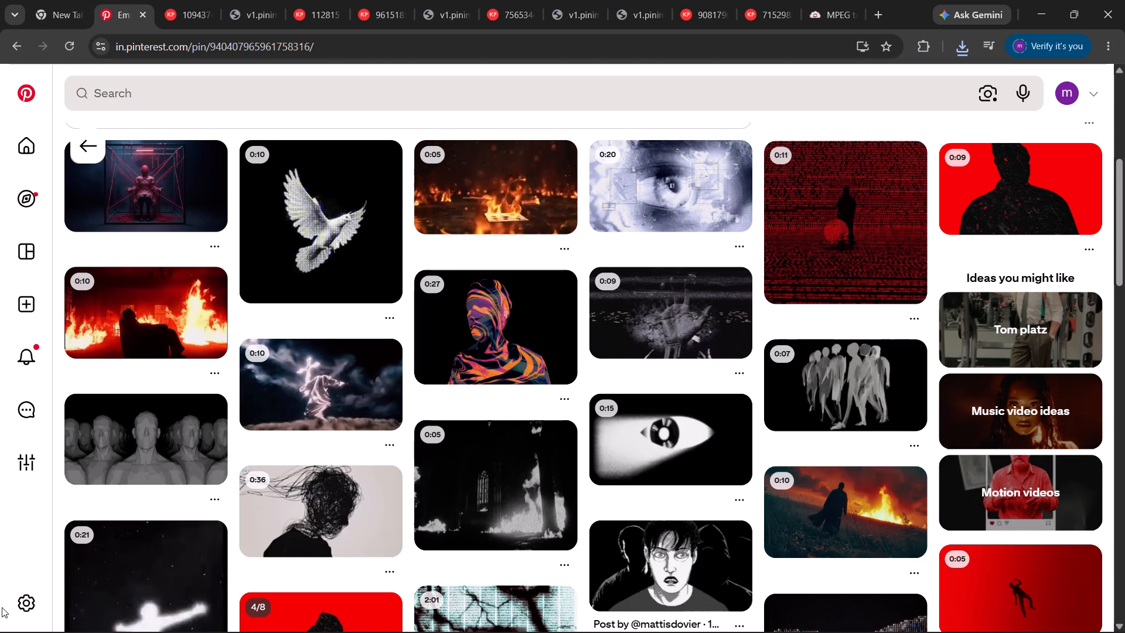
{"action": "left_click", "coordinate": [191, 469]}
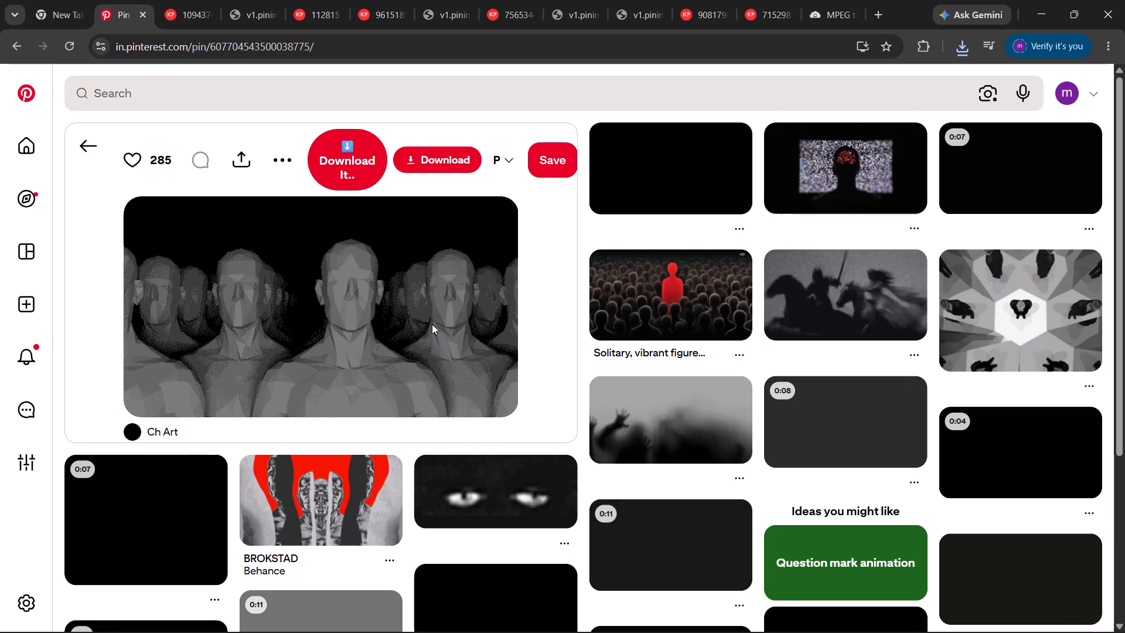
{"action": "left_click", "coordinate": [99, 140]}
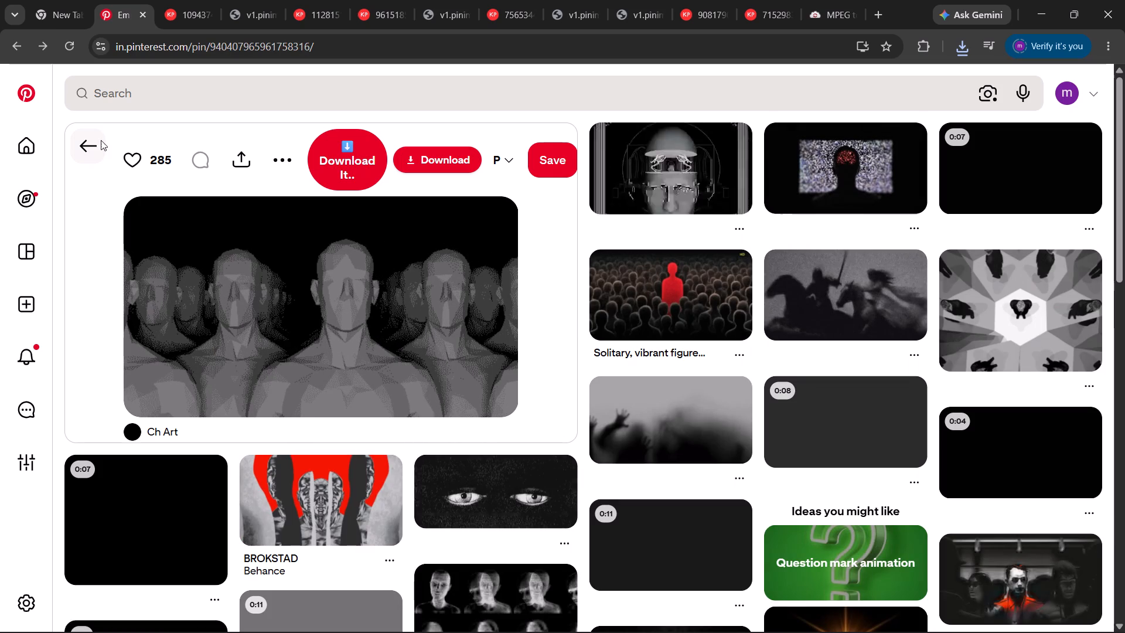
Open the related video of an apple spinning between two reaching hands, preview it from about 0:16, and pause it.
{"action": "scroll", "coordinate": [452, 445], "scroll_direction": "up", "scroll_amount": 1}
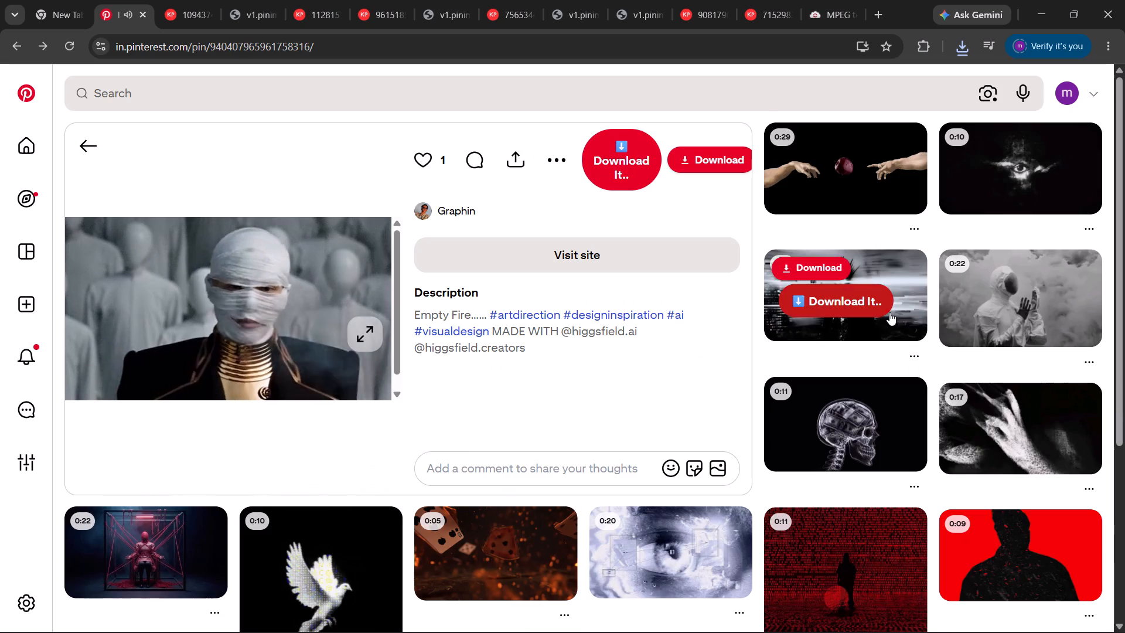
{"action": "left_click", "coordinate": [869, 205]}
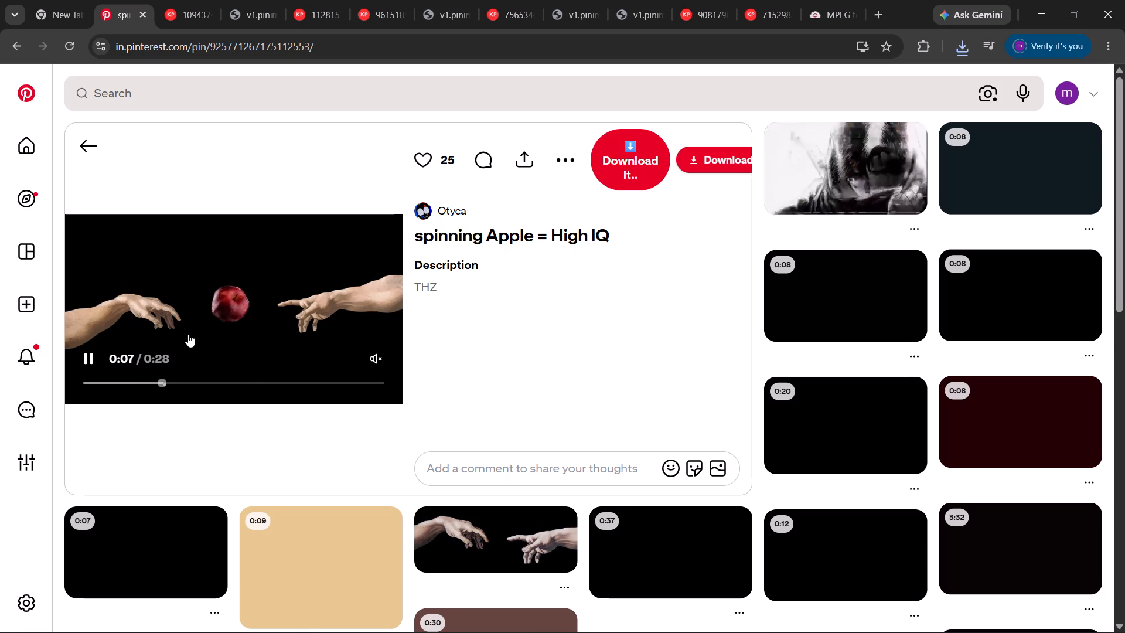
{"action": "left_click", "coordinate": [248, 376]}
{"action": "left_click", "coordinate": [258, 380]}
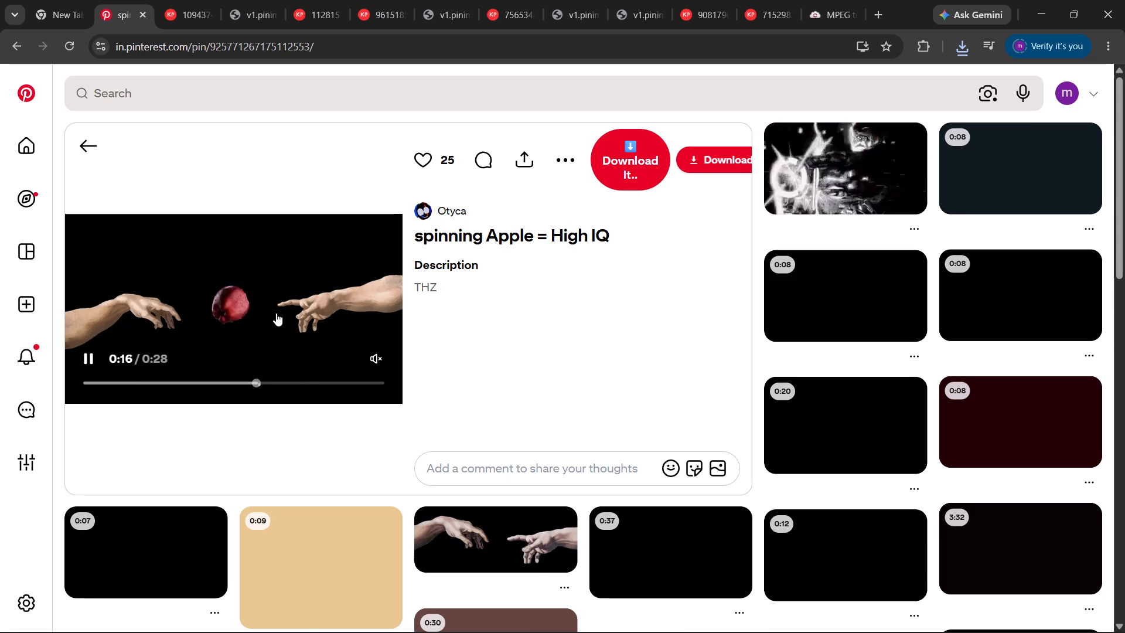
{"action": "left_click", "coordinate": [276, 313]}
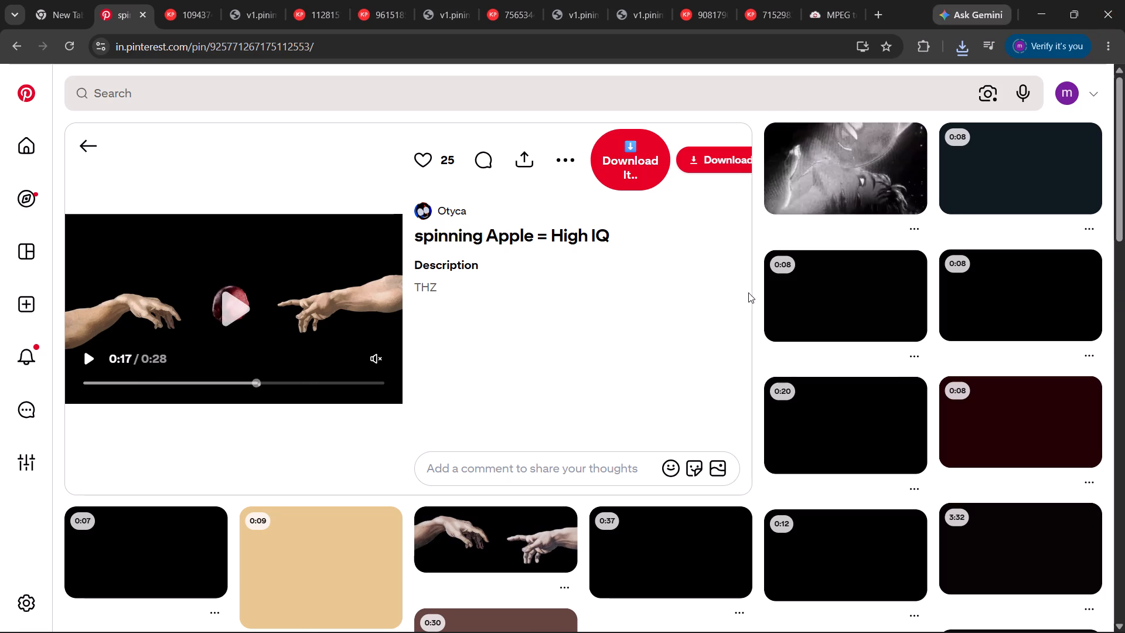
Browse the pins related to the spinning-apple video for more dark footage and return to the bandaged-face pin.
{"action": "scroll", "coordinate": [637, 400], "scroll_direction": "down", "scroll_amount": 4}
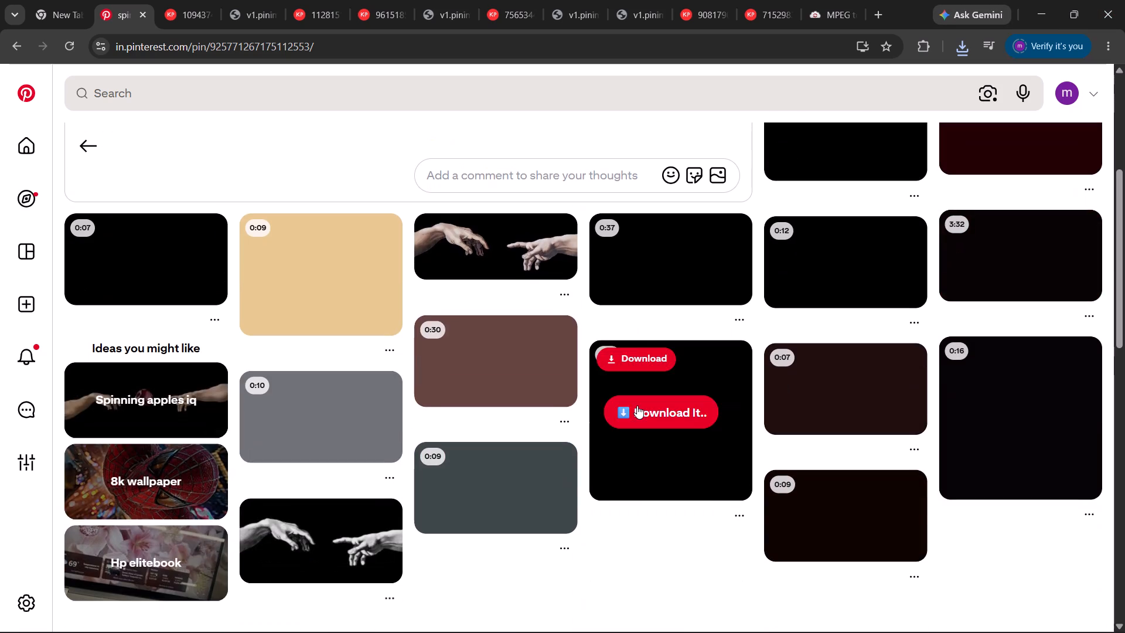
{"action": "scroll", "coordinate": [578, 403], "scroll_direction": "down", "scroll_amount": 5}
{"action": "scroll", "coordinate": [402, 486], "scroll_direction": "down", "scroll_amount": 4}
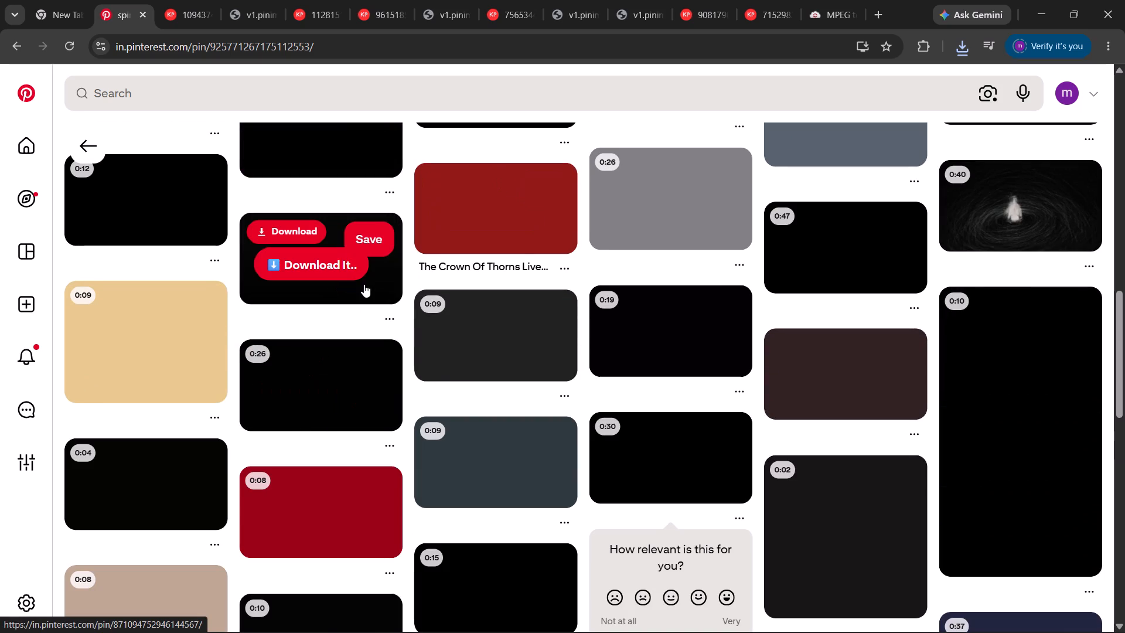
{"action": "left_click_drag", "start_coordinate": [393, 293], "coordinate": [398, 295]}
{"action": "scroll", "coordinate": [371, 371], "scroll_direction": "down", "scroll_amount": 5}
{"action": "scroll", "coordinate": [378, 529], "scroll_direction": "down", "scroll_amount": 5}
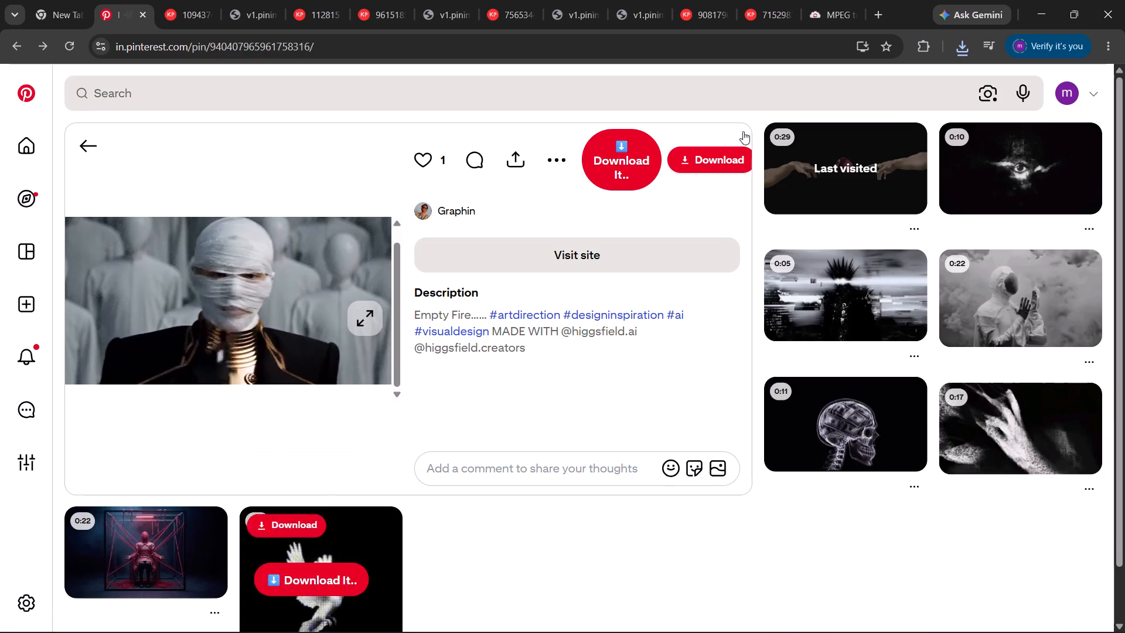
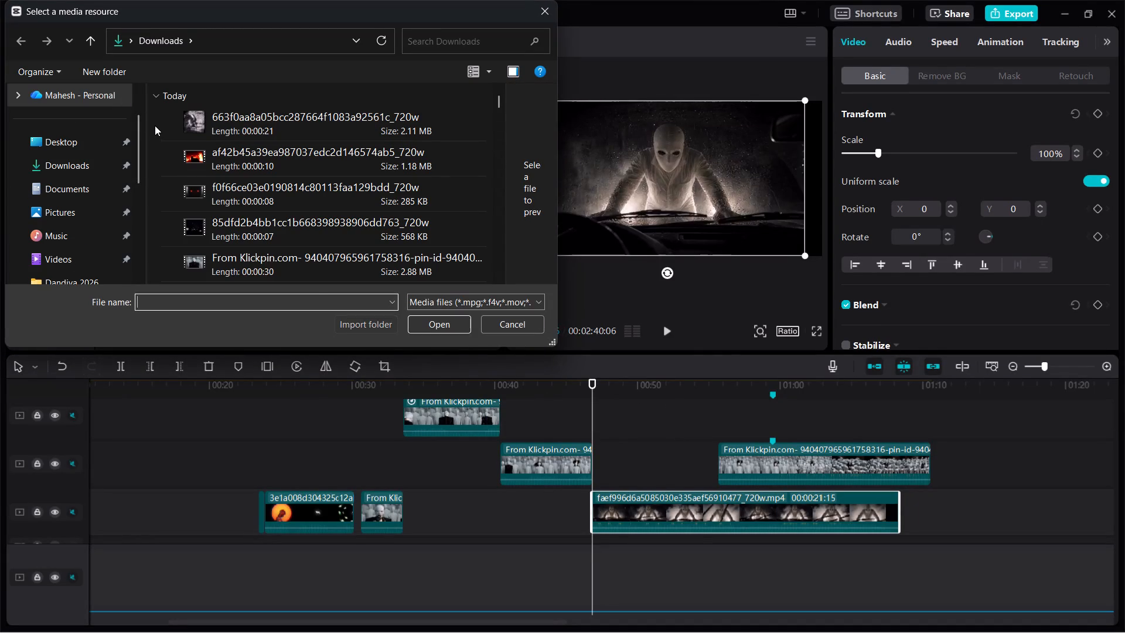
Import the five newest downloaded videos, from 663f0aa through the 0:30 Klickpin clip, into the project's media.
{"action": "left_click_drag", "start_coordinate": [155, 124], "coordinate": [218, 256]}
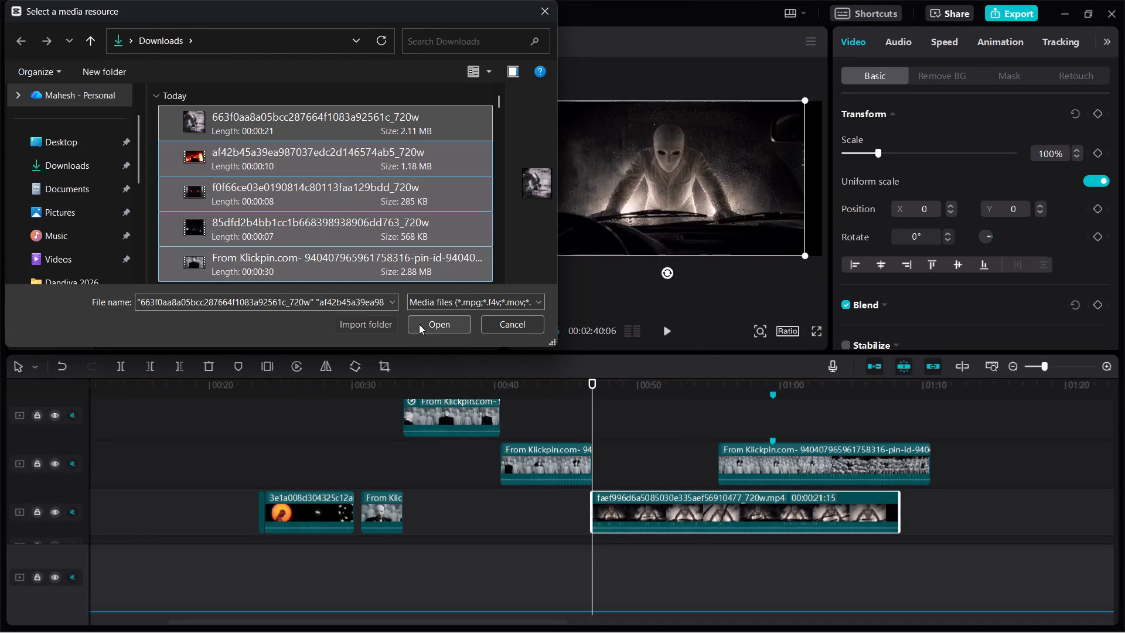
{"action": "left_click", "coordinate": [420, 324]}
{"action": "scroll", "coordinate": [374, 278], "scroll_direction": "down", "scroll_amount": 4}
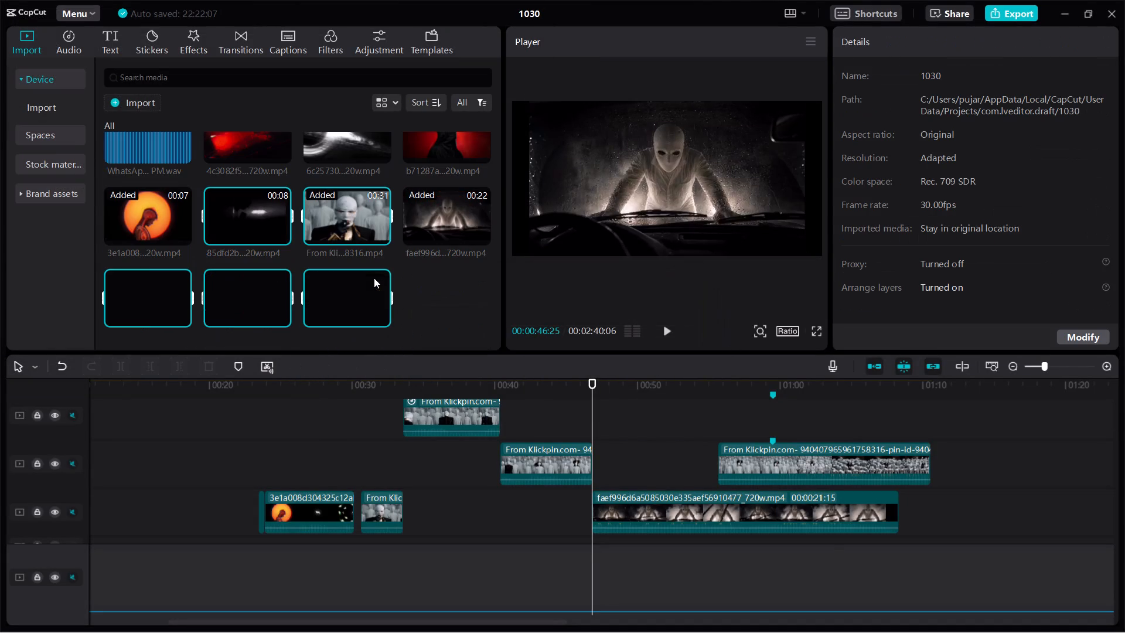
{"action": "left_click", "coordinate": [449, 311]}
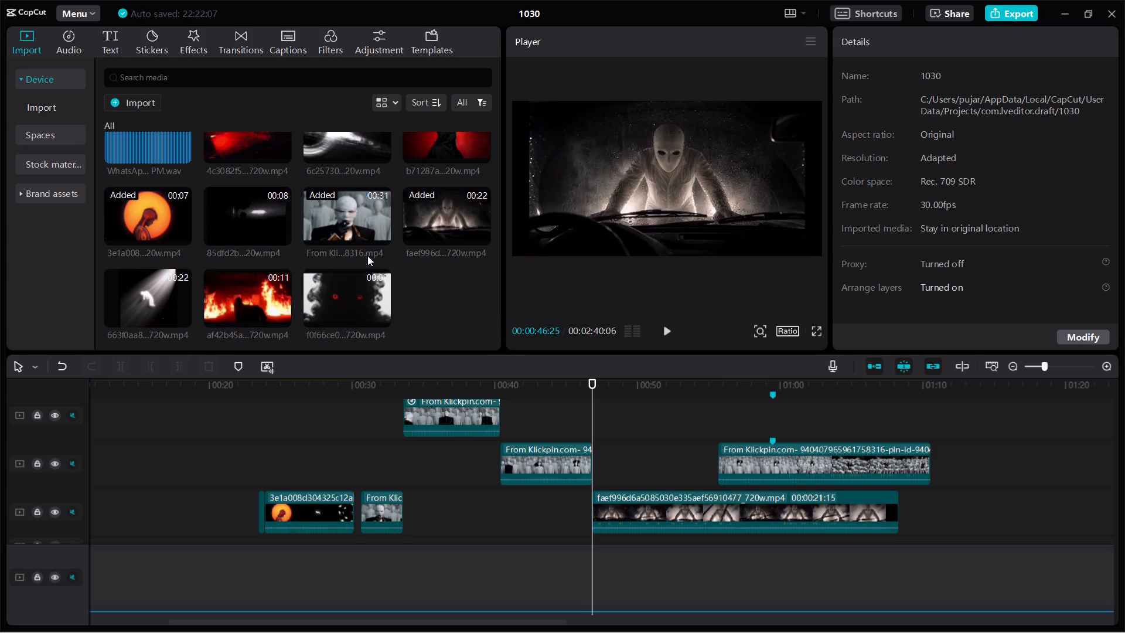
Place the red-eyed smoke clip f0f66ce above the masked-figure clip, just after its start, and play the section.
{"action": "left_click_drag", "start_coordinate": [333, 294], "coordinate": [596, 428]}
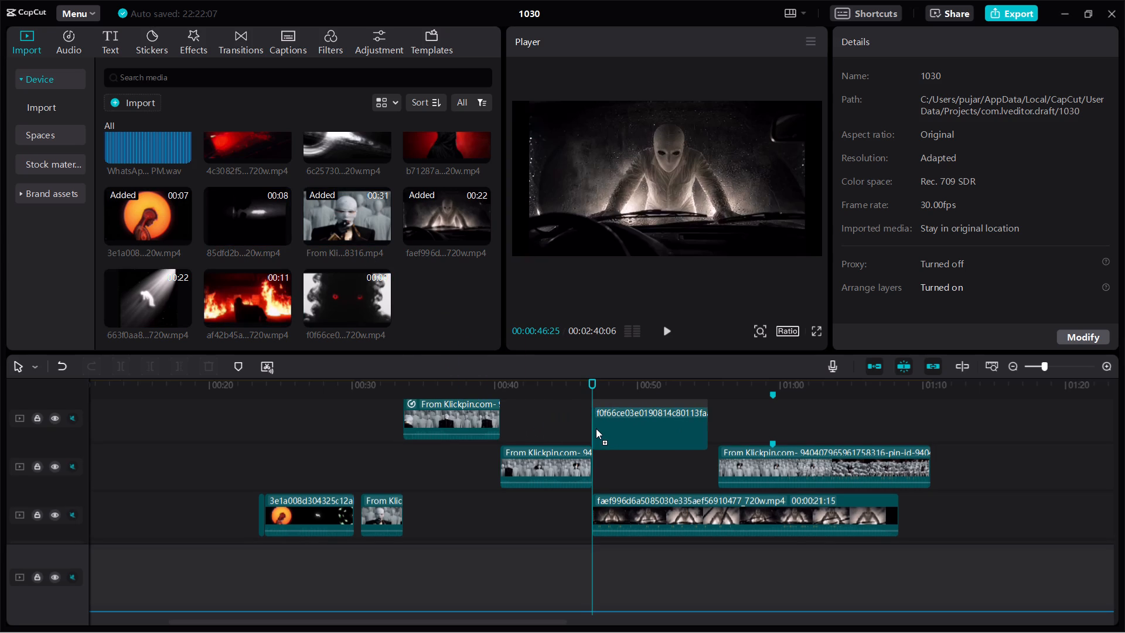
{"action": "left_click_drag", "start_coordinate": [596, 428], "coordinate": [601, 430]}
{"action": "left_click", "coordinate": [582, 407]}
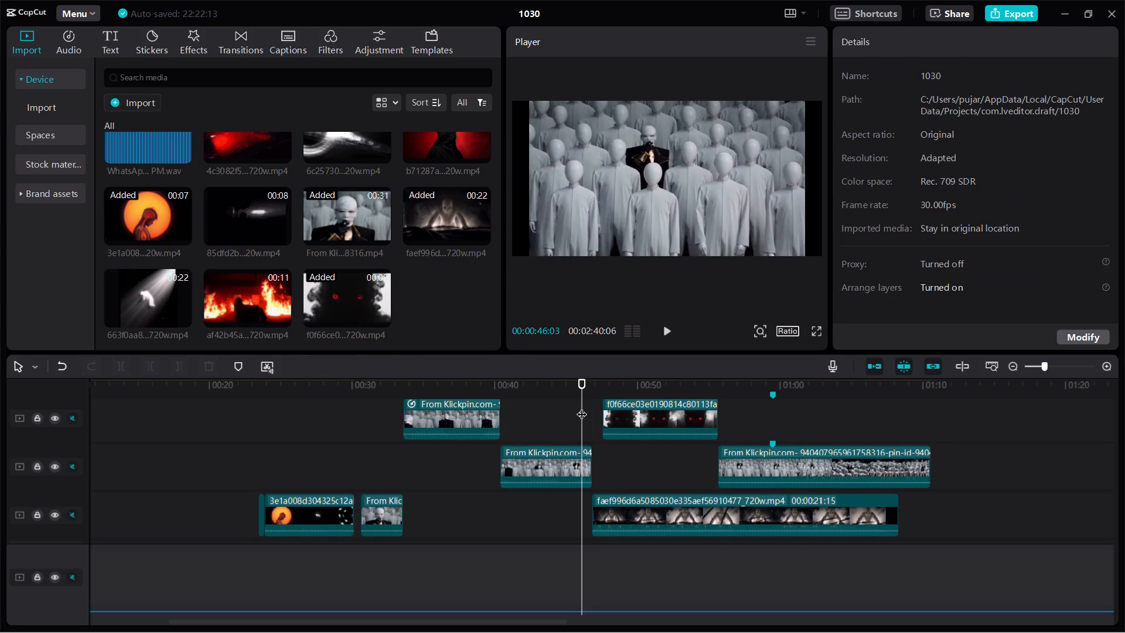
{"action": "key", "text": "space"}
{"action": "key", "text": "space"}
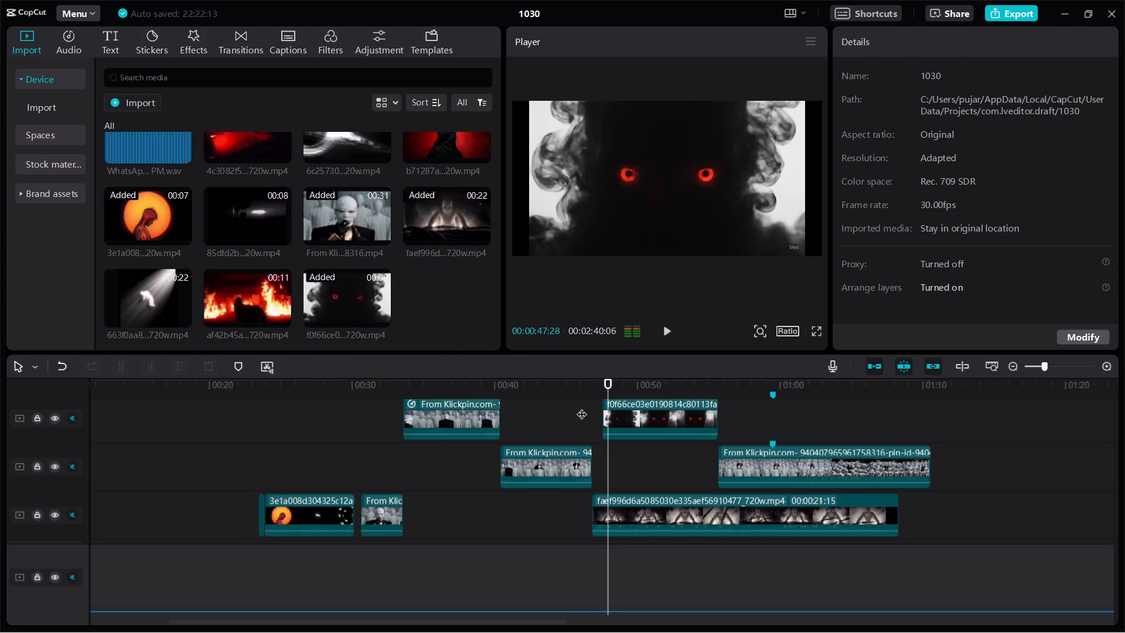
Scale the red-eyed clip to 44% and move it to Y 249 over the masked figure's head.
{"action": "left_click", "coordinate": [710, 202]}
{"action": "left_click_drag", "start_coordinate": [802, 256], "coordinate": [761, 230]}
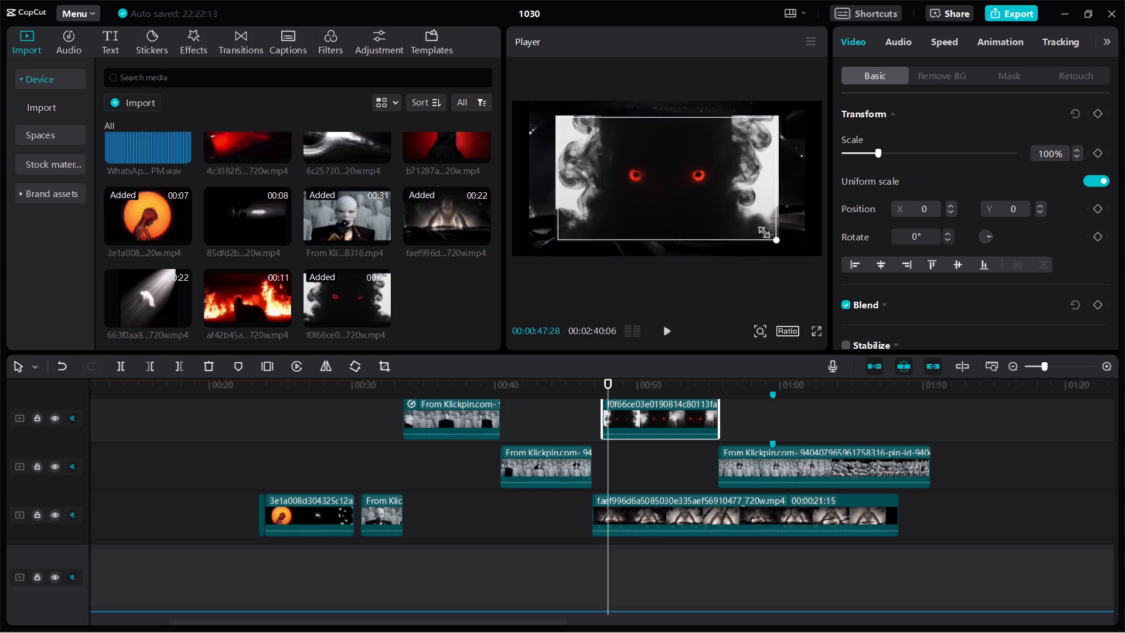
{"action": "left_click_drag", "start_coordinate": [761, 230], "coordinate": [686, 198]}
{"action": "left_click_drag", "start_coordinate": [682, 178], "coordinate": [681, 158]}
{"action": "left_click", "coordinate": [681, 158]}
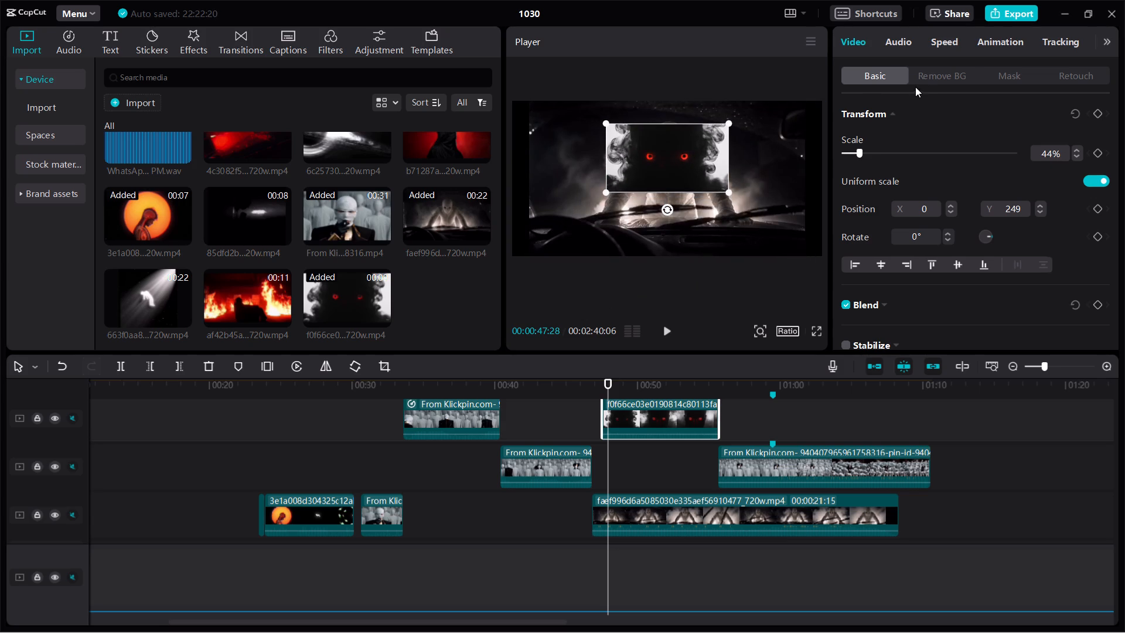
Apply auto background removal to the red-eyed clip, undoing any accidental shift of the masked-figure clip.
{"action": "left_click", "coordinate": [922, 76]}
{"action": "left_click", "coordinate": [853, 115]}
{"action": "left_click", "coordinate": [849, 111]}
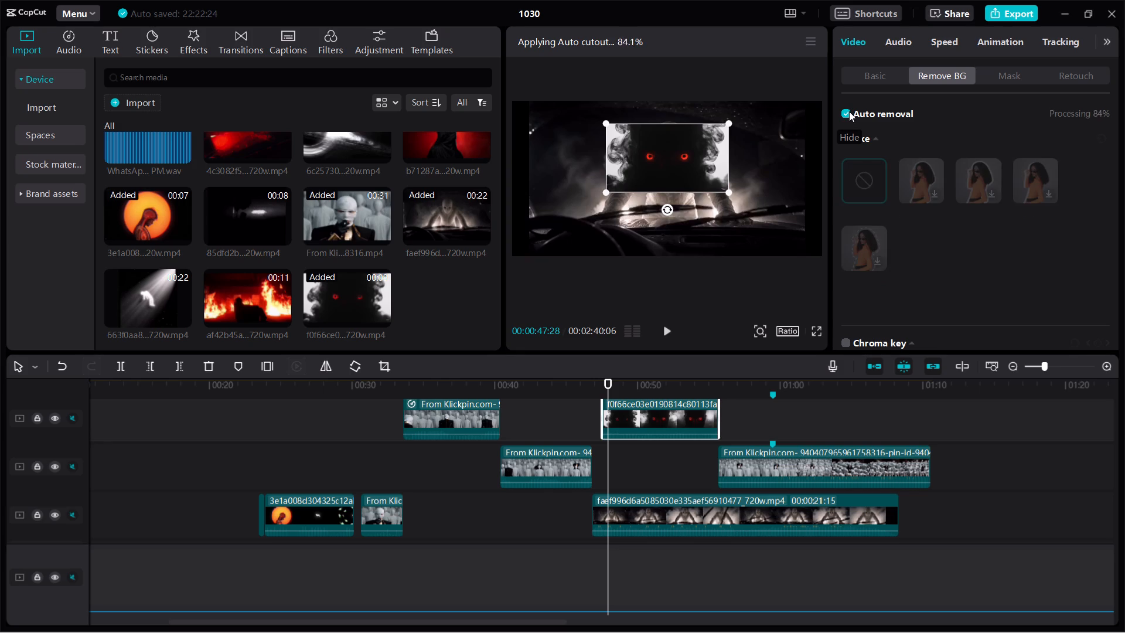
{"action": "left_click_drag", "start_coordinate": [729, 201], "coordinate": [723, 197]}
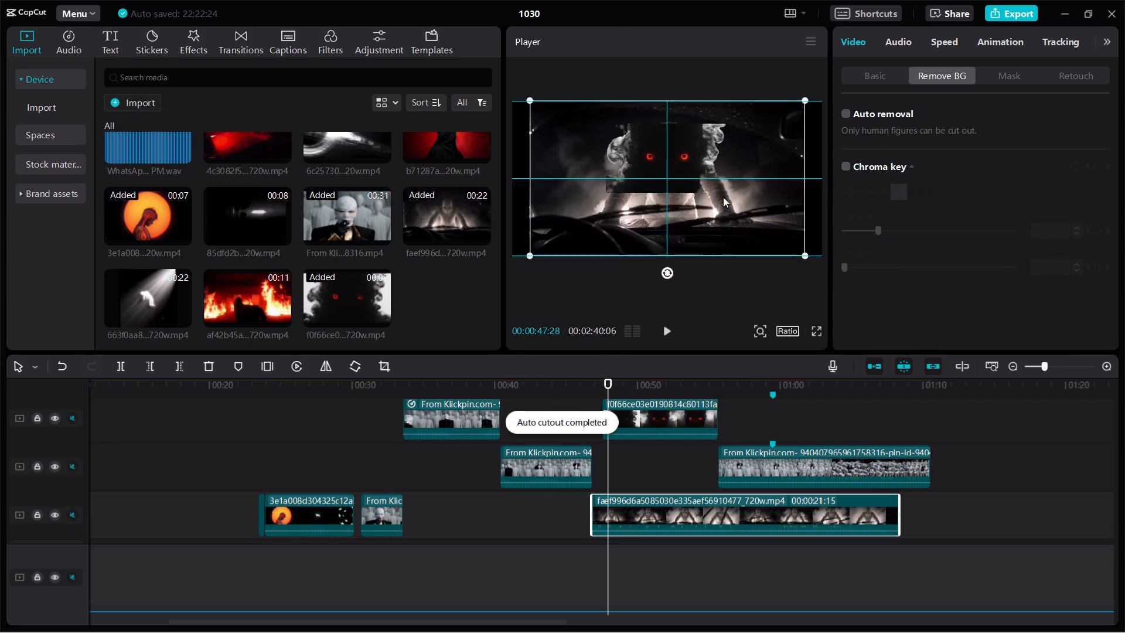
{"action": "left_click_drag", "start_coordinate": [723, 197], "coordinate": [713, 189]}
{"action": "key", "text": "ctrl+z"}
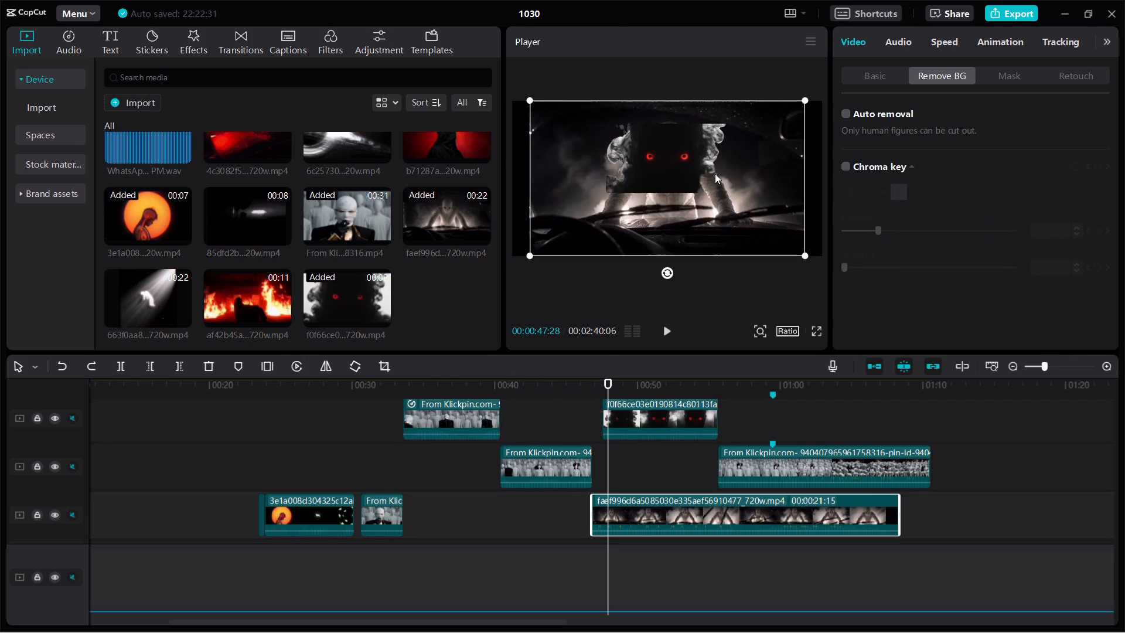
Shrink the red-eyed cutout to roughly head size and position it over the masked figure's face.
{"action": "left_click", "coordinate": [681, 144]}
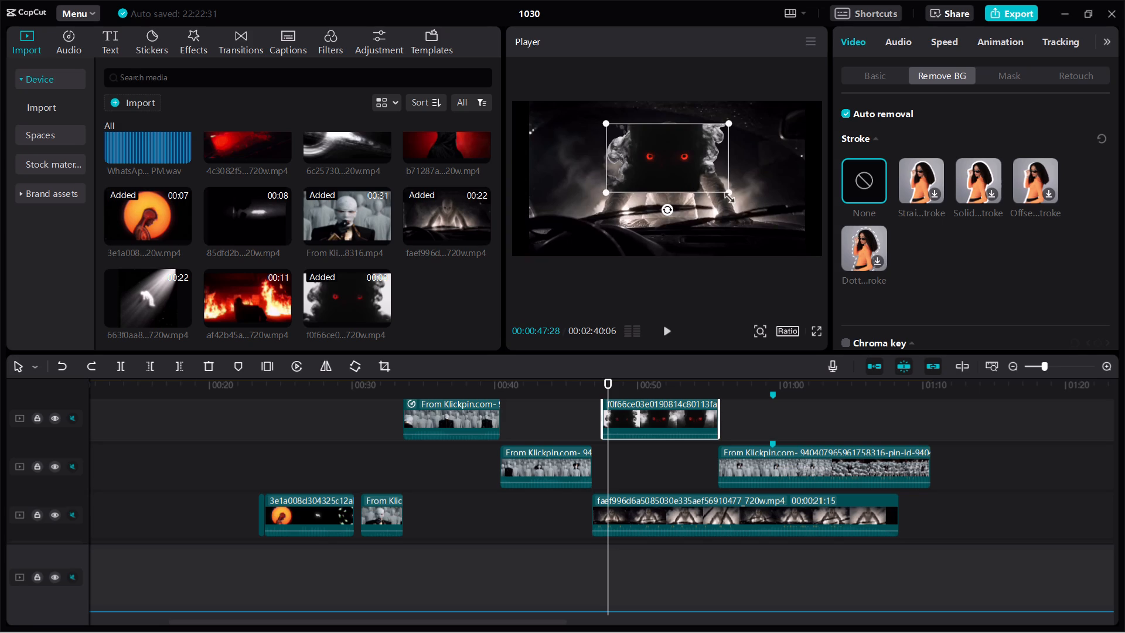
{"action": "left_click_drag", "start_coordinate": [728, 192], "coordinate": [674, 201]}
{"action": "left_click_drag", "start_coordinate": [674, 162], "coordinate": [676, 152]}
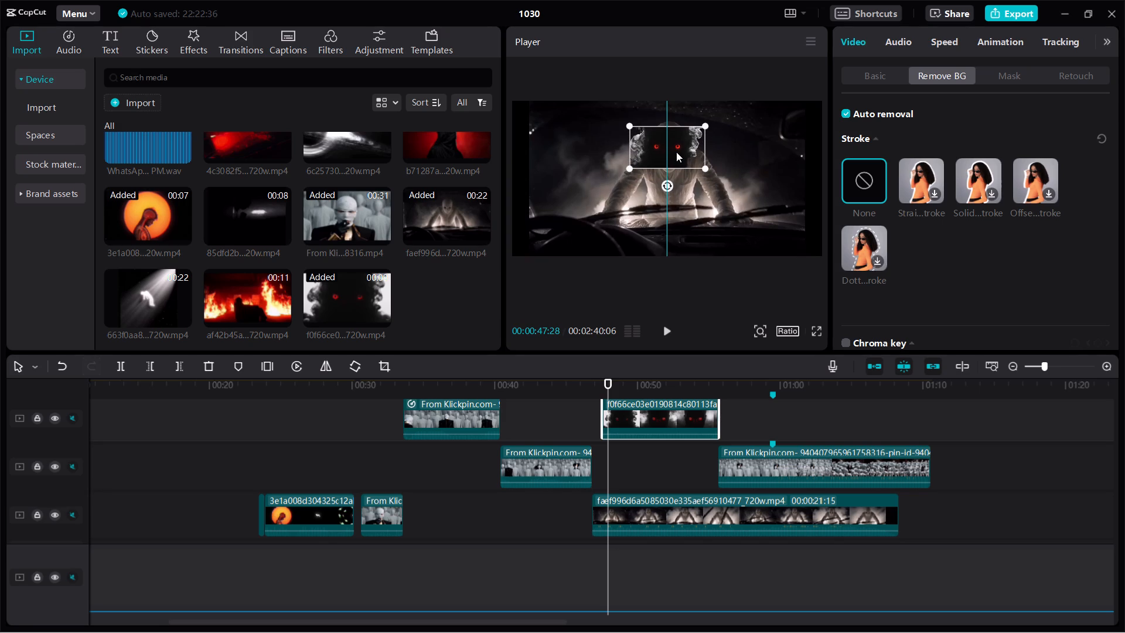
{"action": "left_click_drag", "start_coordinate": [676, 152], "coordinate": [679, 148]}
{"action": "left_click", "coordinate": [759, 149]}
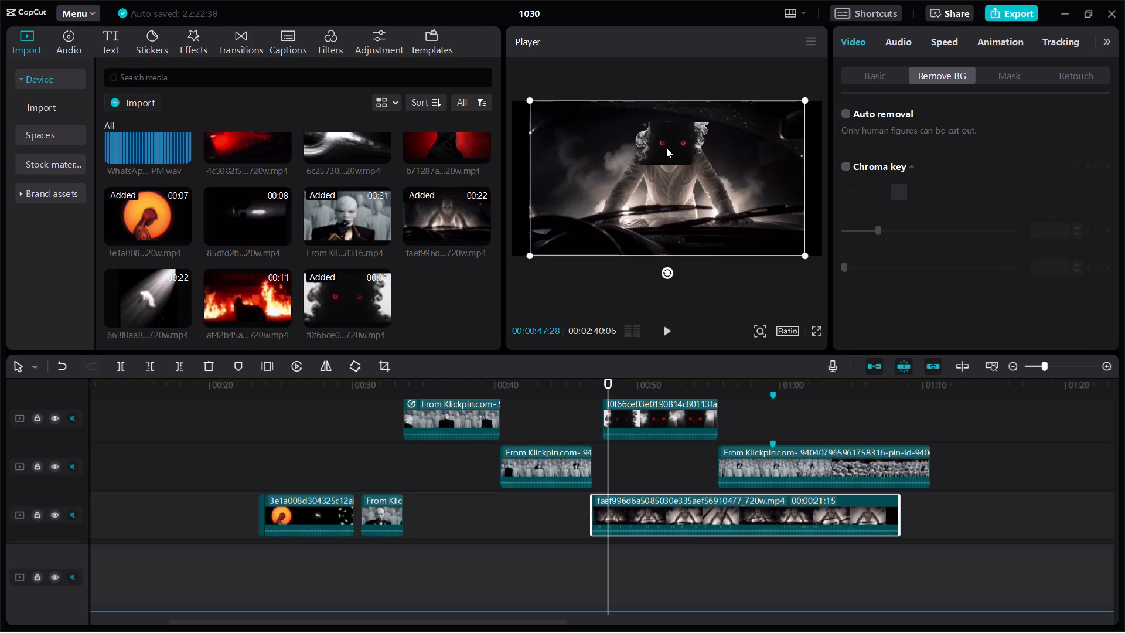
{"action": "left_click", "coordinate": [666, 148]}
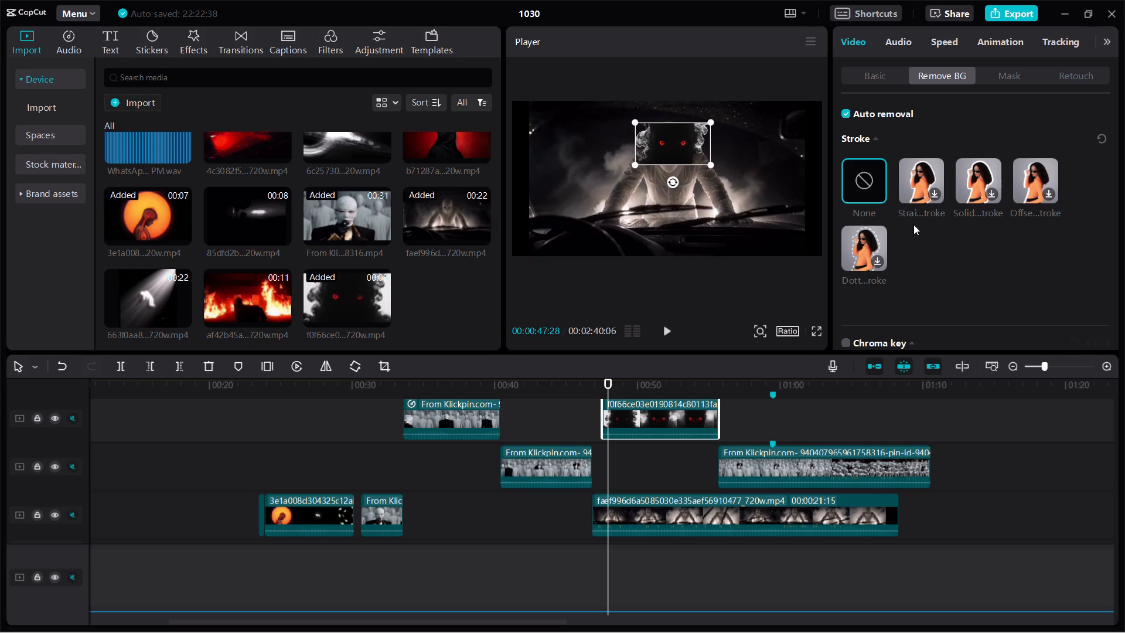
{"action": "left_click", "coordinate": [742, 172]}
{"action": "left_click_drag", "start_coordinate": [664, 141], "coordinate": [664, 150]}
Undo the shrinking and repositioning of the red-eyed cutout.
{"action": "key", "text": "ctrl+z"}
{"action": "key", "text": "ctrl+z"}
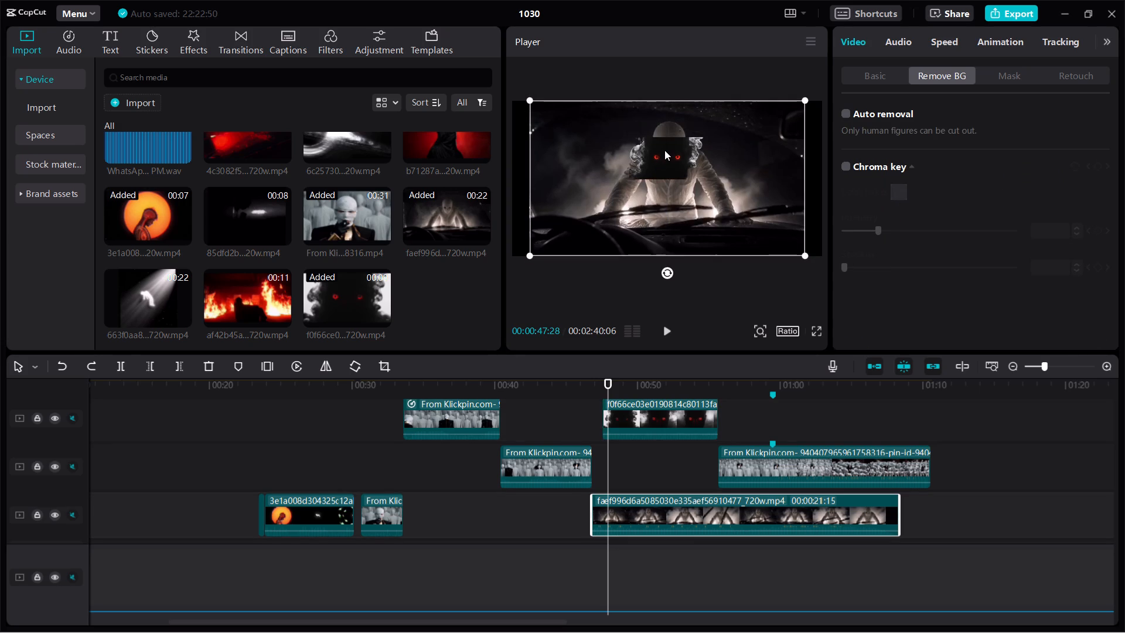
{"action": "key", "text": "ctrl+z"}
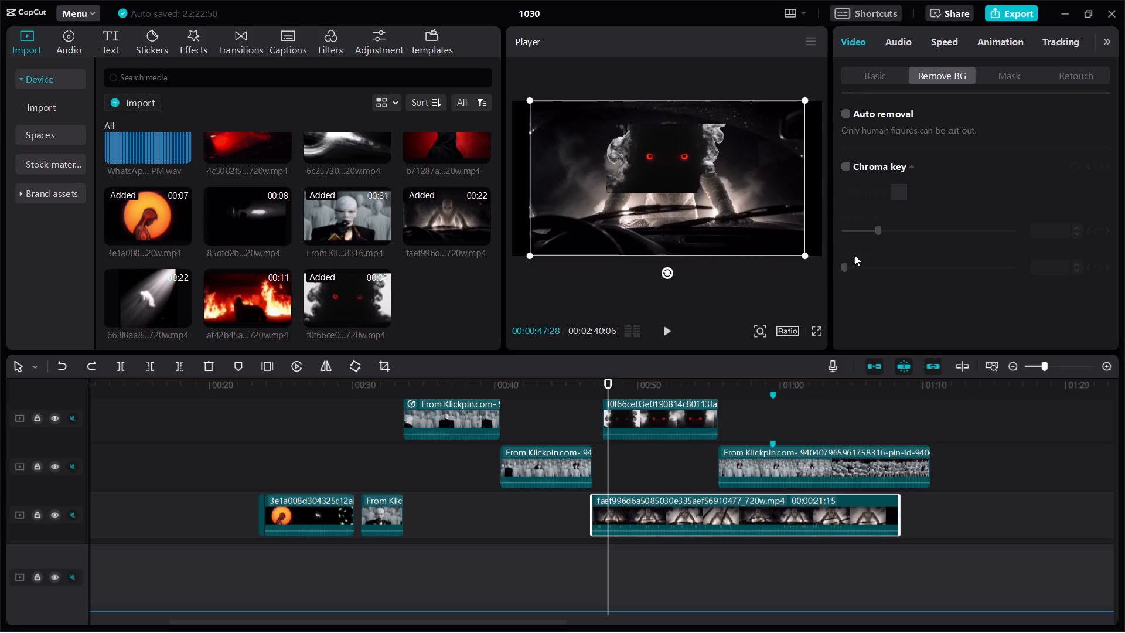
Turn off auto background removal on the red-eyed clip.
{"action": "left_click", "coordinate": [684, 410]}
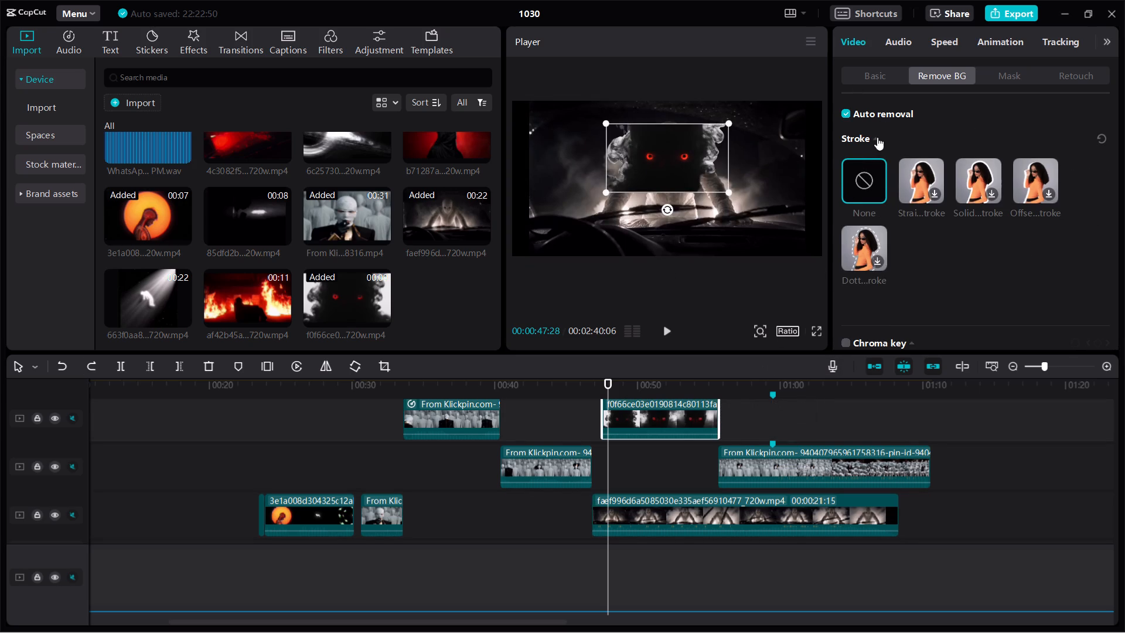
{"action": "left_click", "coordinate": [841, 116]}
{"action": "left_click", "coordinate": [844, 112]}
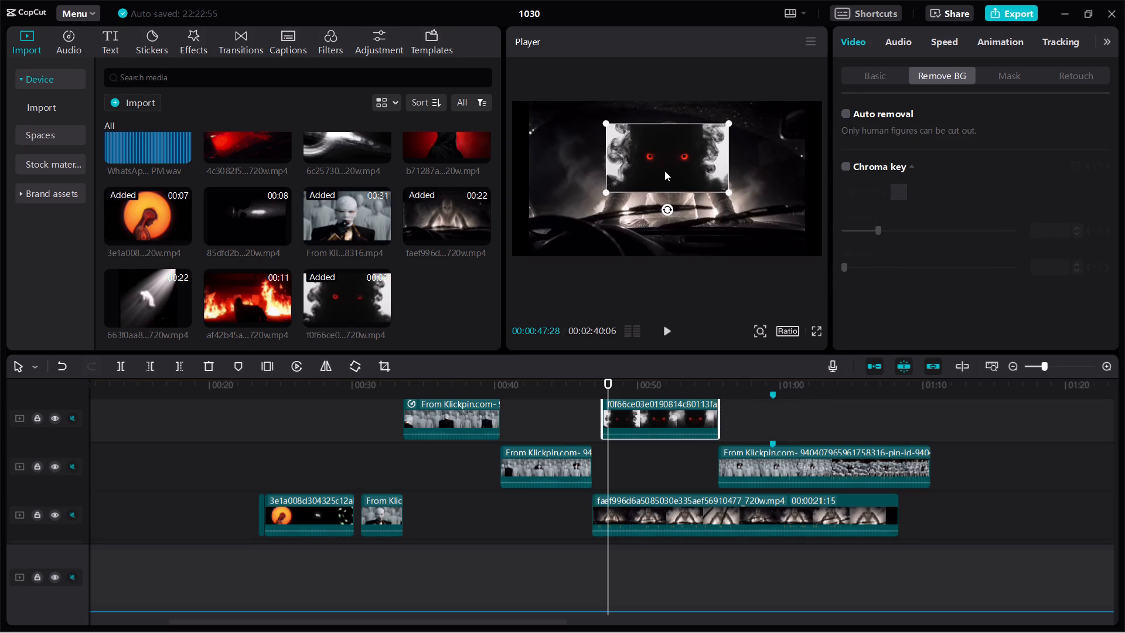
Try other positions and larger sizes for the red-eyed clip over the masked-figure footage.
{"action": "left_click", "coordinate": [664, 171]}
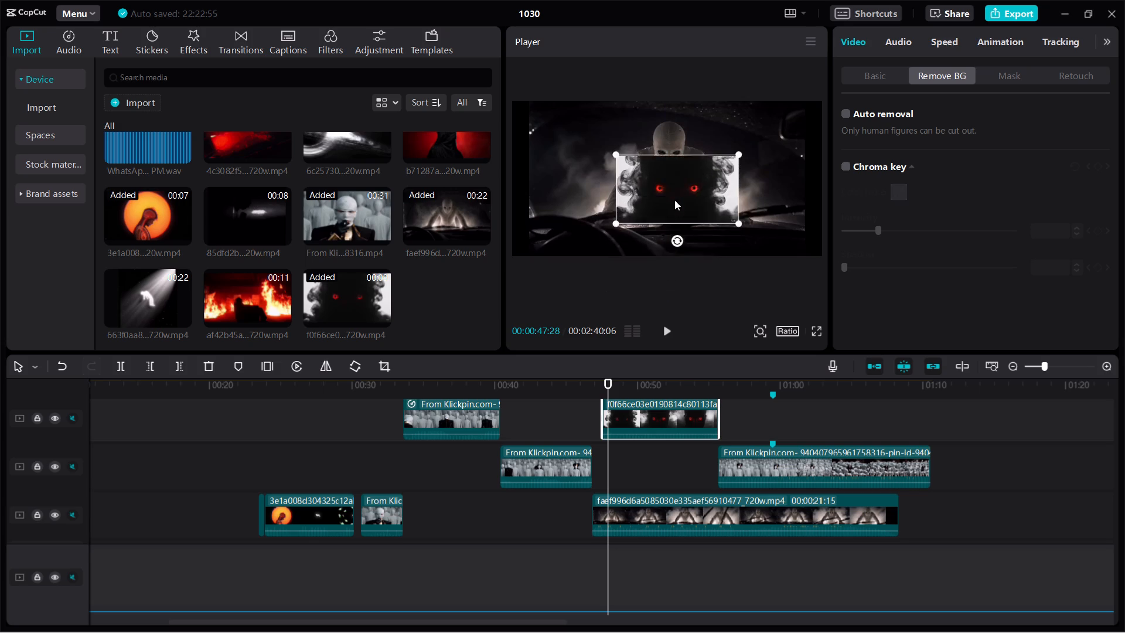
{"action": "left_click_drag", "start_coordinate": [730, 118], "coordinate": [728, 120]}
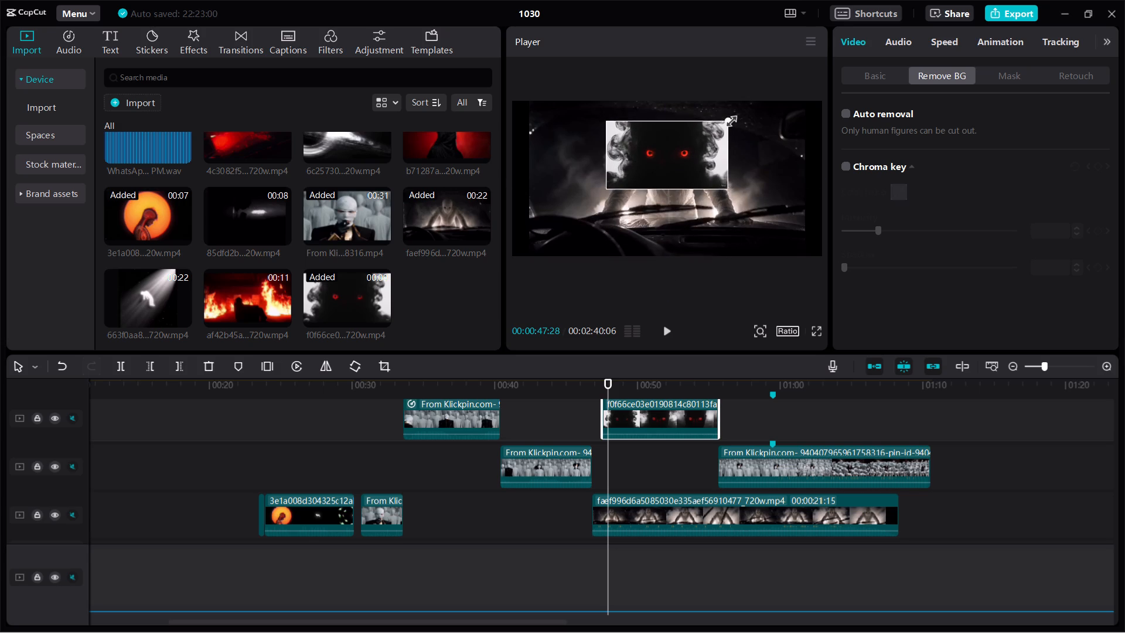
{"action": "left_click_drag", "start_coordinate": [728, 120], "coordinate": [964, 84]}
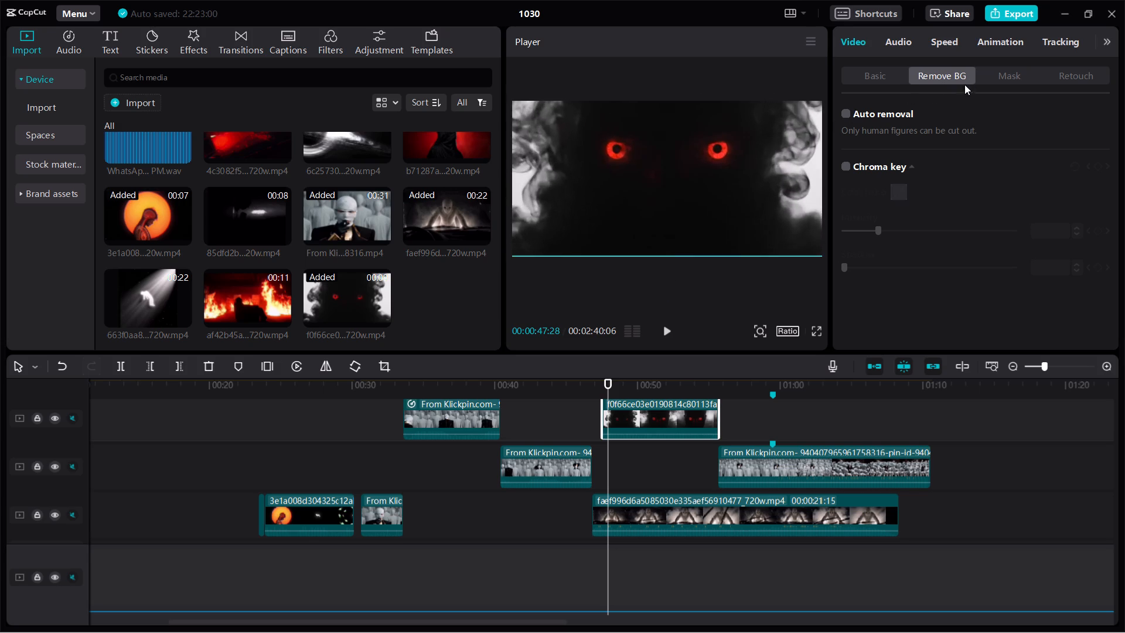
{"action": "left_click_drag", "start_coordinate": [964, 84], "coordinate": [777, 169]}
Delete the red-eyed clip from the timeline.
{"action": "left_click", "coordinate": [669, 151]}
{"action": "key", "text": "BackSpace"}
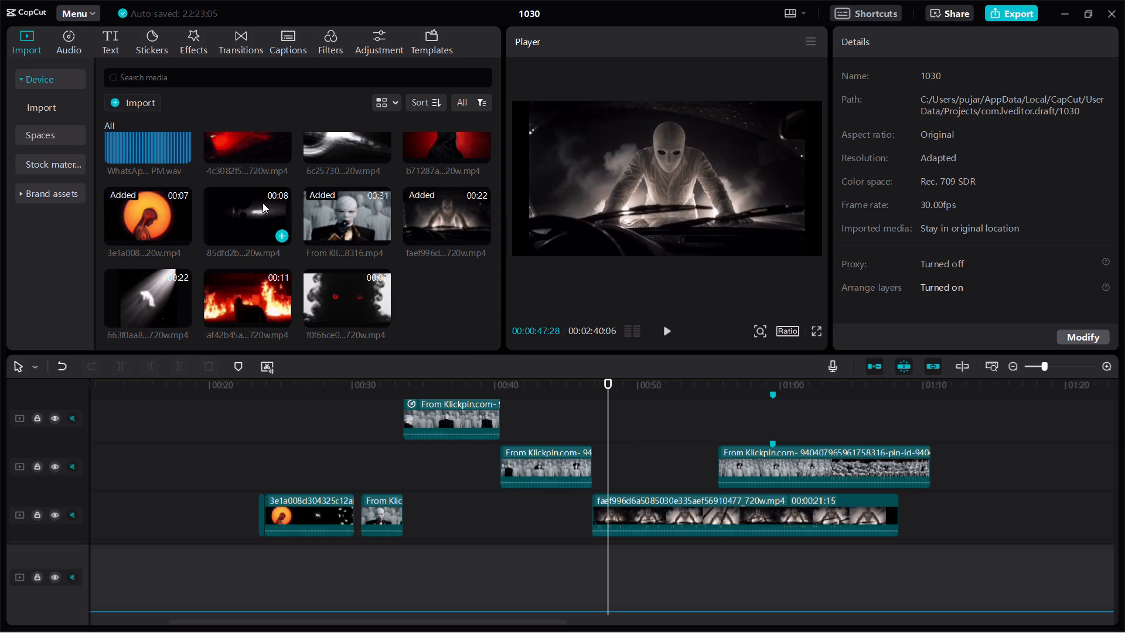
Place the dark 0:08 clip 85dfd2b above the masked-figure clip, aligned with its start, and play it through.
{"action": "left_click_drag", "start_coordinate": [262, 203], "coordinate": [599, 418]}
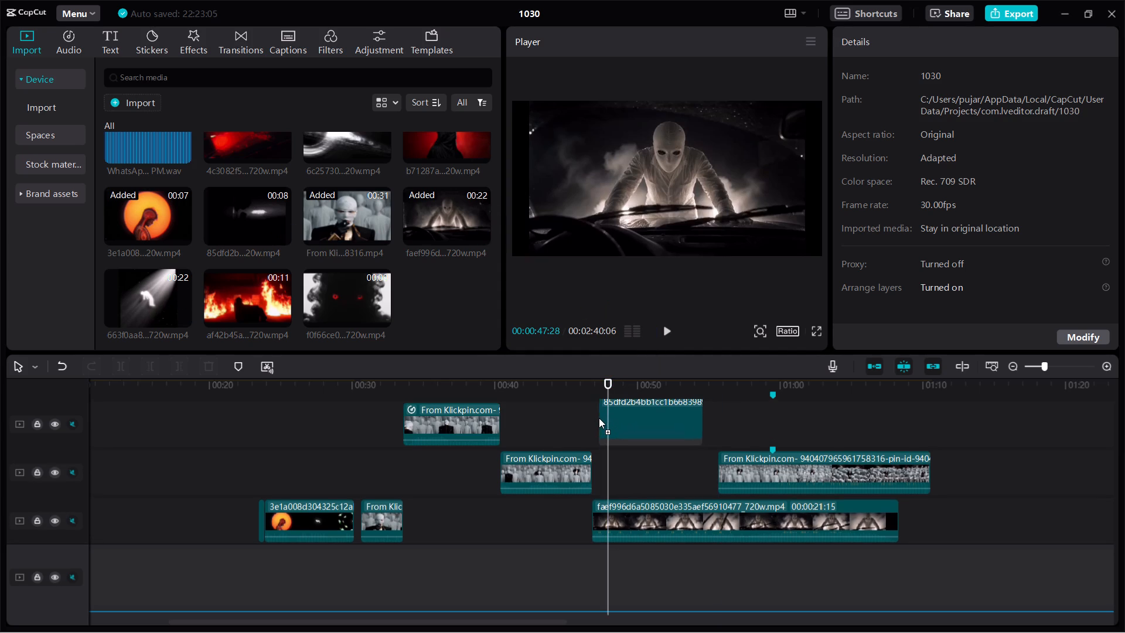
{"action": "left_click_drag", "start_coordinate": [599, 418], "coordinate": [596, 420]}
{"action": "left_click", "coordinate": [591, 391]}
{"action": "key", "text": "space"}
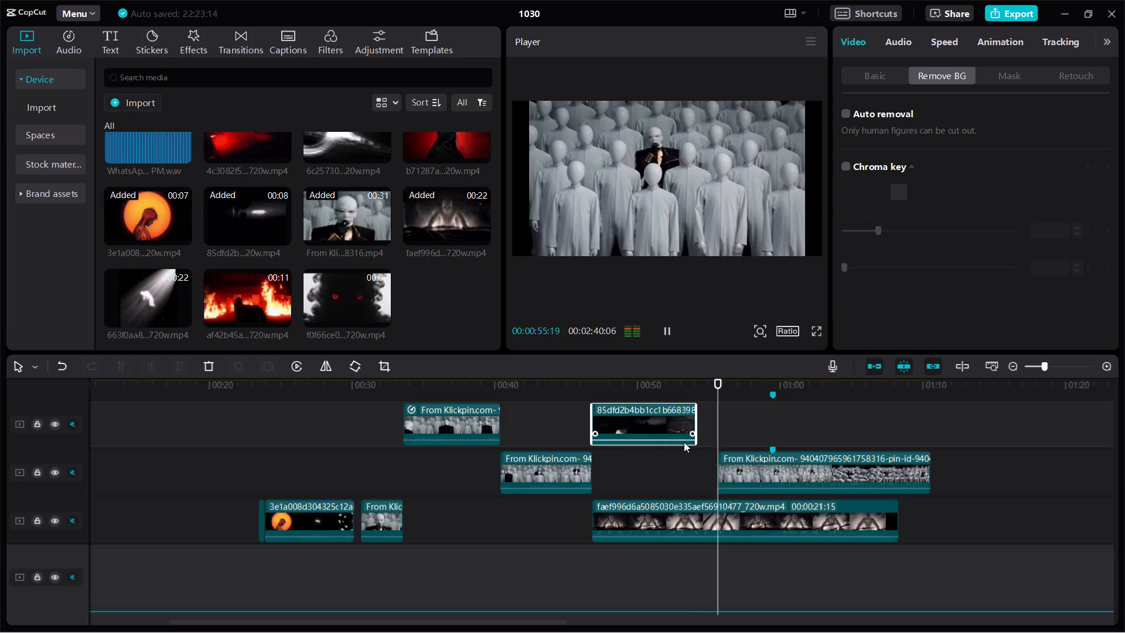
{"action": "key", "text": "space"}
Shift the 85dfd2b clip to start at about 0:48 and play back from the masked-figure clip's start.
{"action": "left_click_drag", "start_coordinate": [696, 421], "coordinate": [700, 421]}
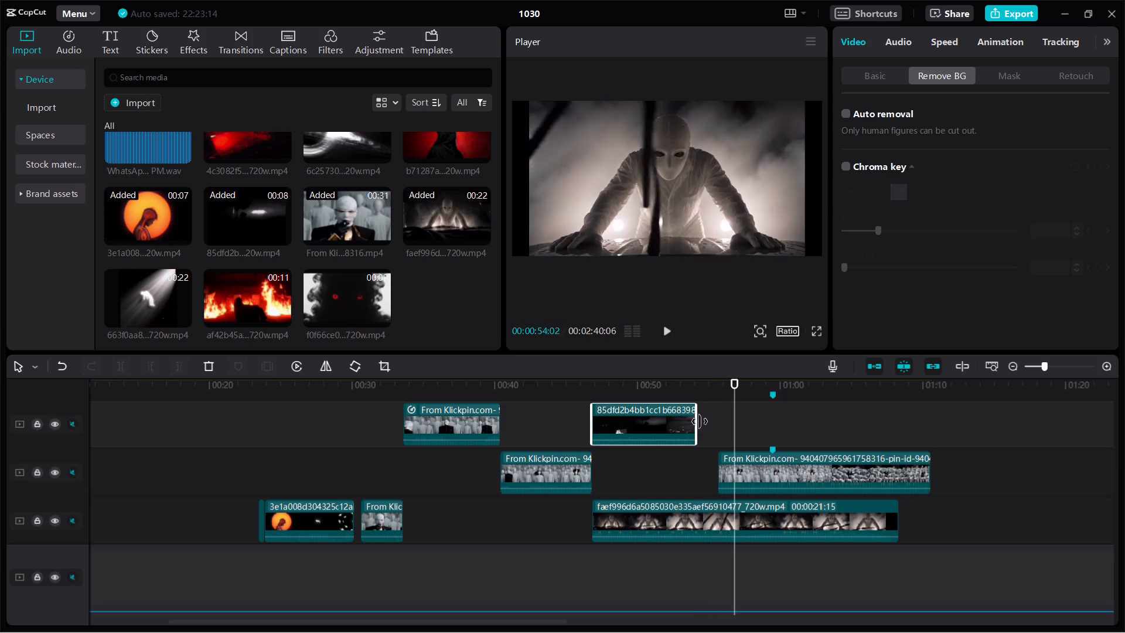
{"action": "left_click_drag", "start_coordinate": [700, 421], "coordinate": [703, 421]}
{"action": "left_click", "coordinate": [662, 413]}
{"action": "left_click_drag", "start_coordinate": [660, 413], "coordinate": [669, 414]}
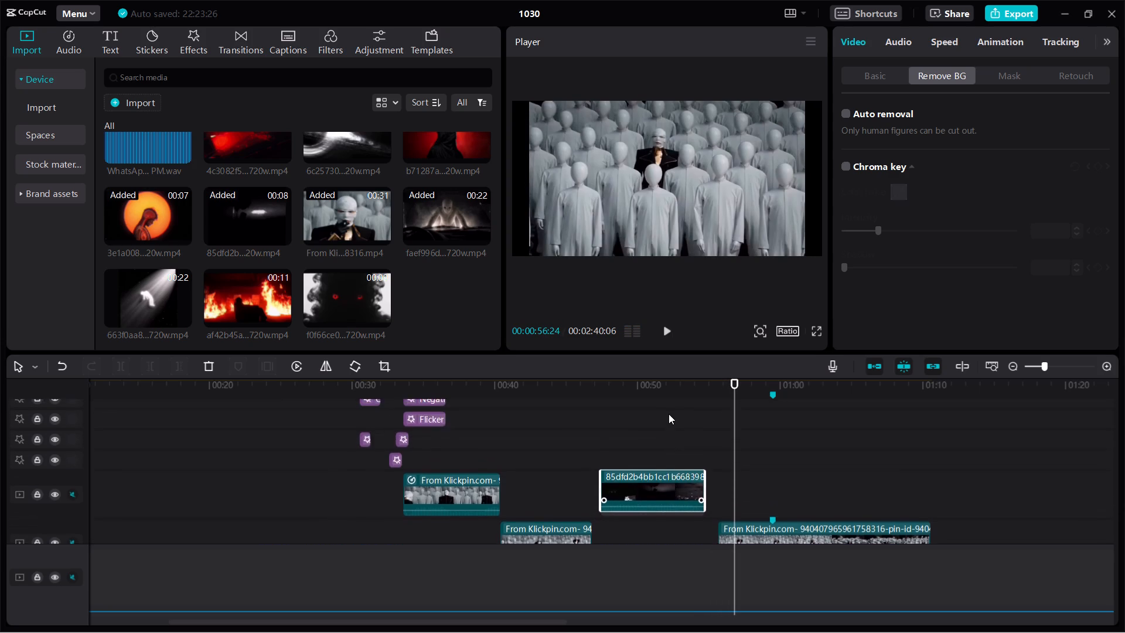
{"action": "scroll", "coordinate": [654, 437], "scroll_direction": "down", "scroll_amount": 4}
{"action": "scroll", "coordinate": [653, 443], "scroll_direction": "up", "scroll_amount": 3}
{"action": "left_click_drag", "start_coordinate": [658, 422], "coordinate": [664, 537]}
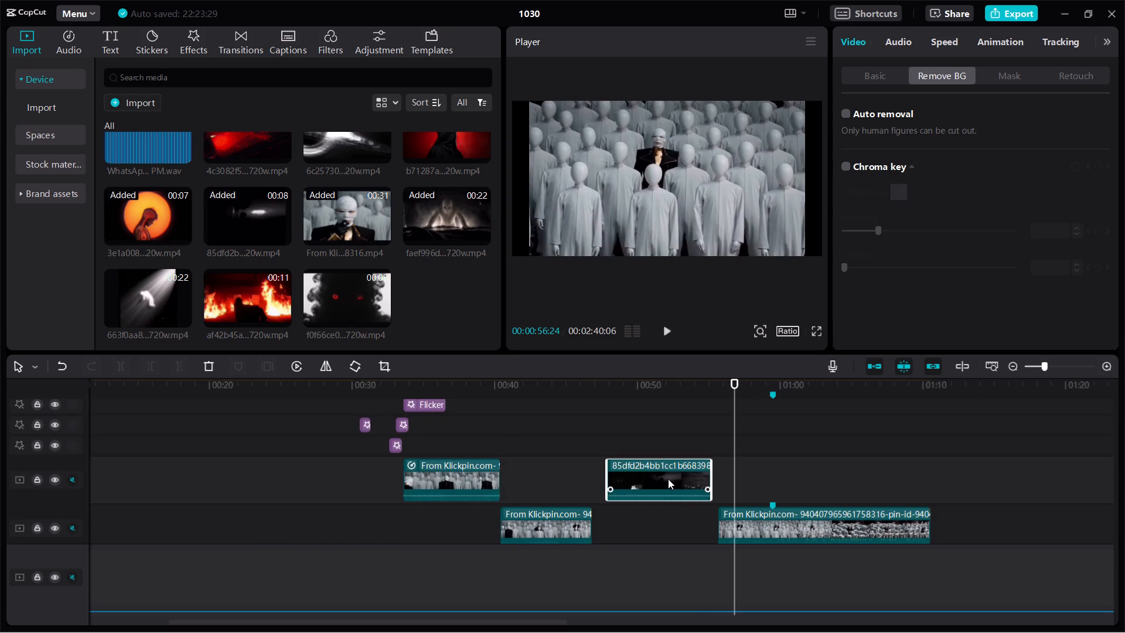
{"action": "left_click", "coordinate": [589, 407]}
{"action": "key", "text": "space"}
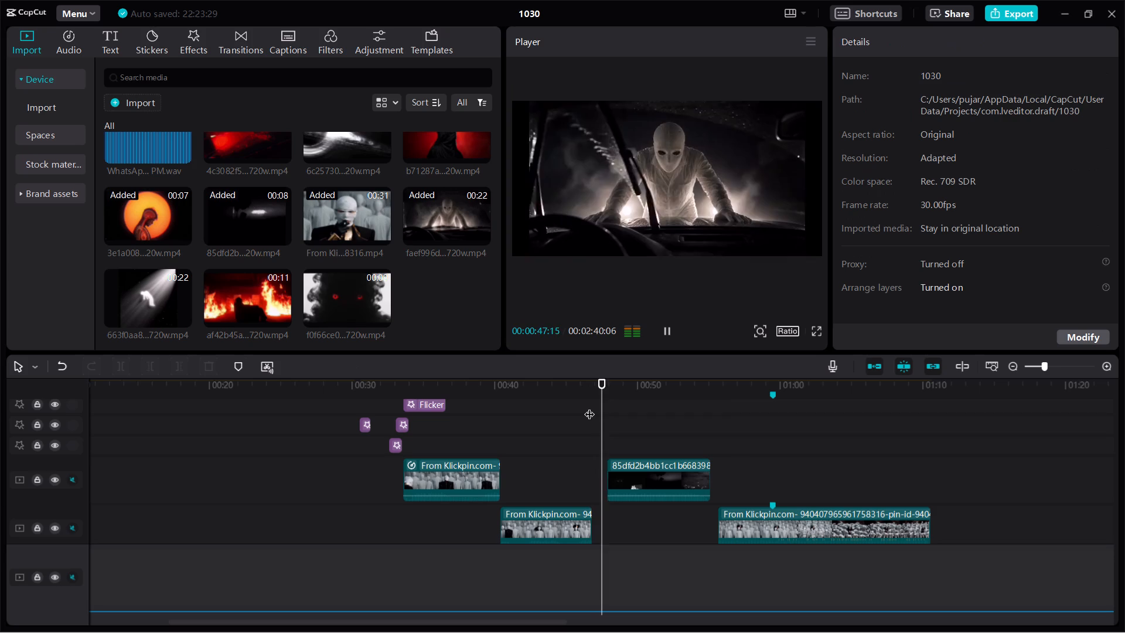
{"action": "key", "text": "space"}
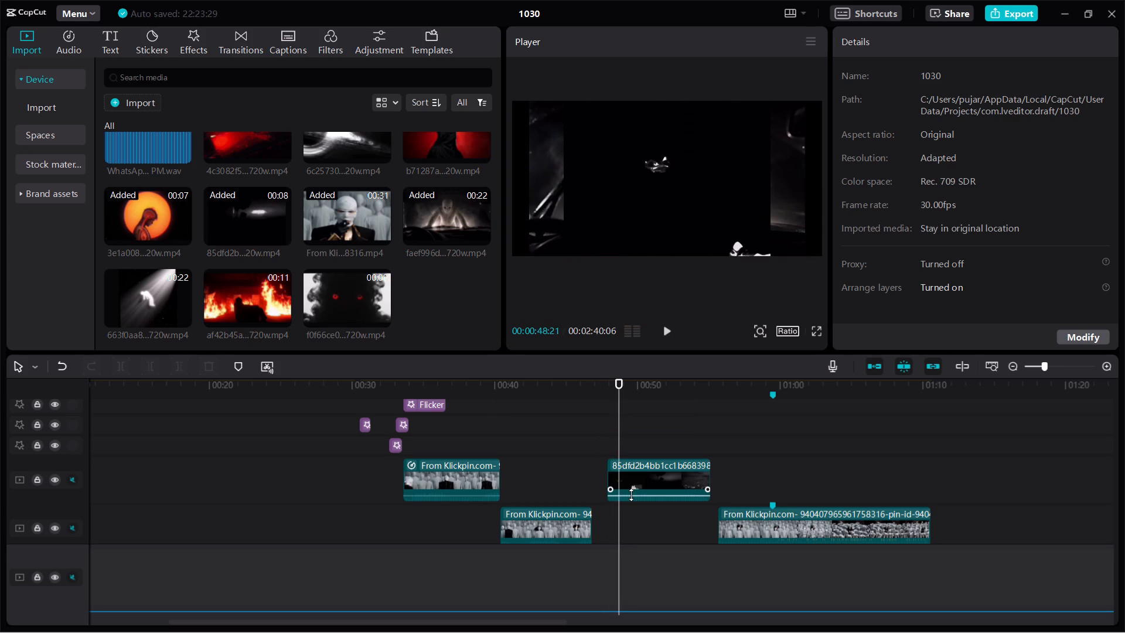
Replace the 85dfd2b clip on its track with the light-beam clip 663f0aa, starting in line with the masked-figure clip.
{"action": "left_click_drag", "start_coordinate": [148, 302], "coordinate": [473, 394]}
{"action": "left_click_drag", "start_coordinate": [473, 394], "coordinate": [613, 442]}
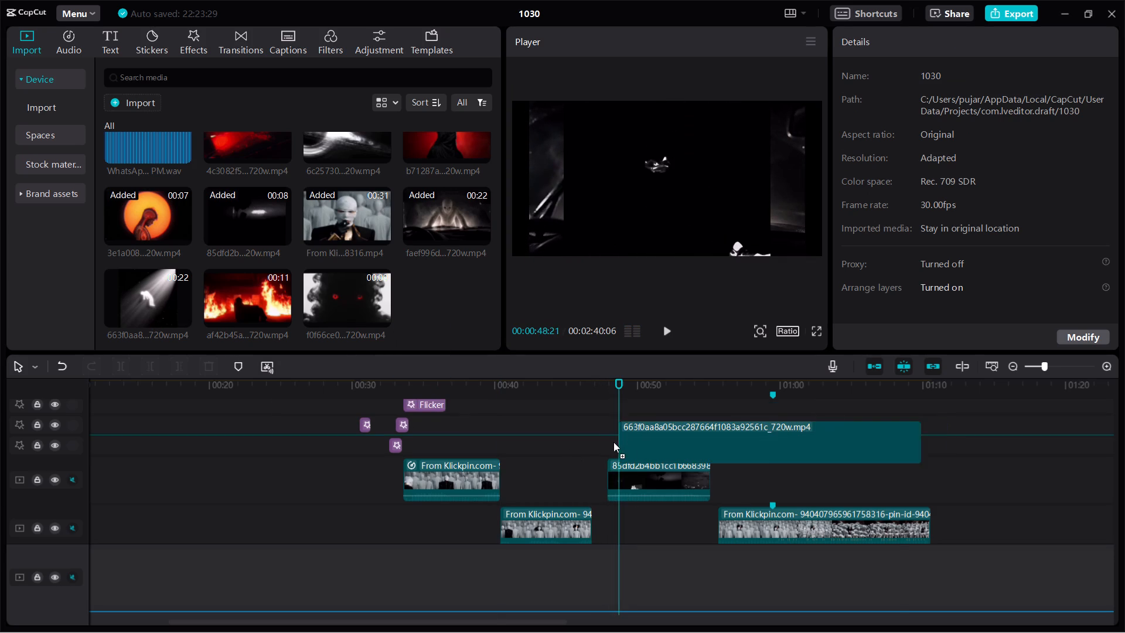
{"action": "left_click_drag", "start_coordinate": [613, 442], "coordinate": [594, 441]}
{"action": "left_click", "coordinate": [623, 524]}
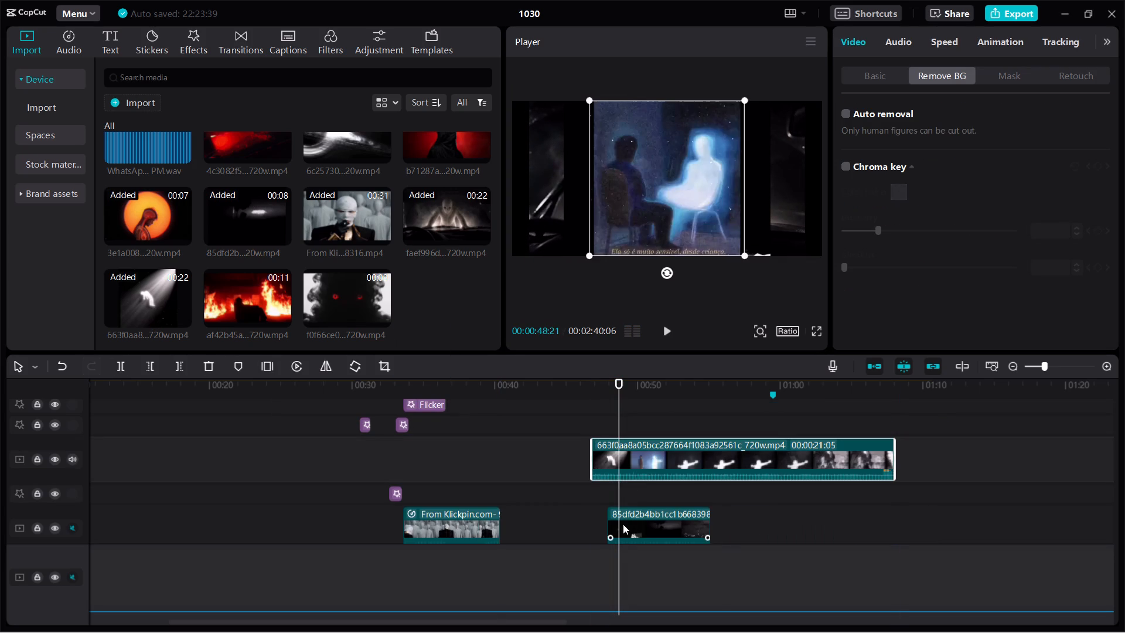
{"action": "key", "text": "BackSpace"}
{"action": "left_click_drag", "start_coordinate": [673, 460], "coordinate": [673, 519]}
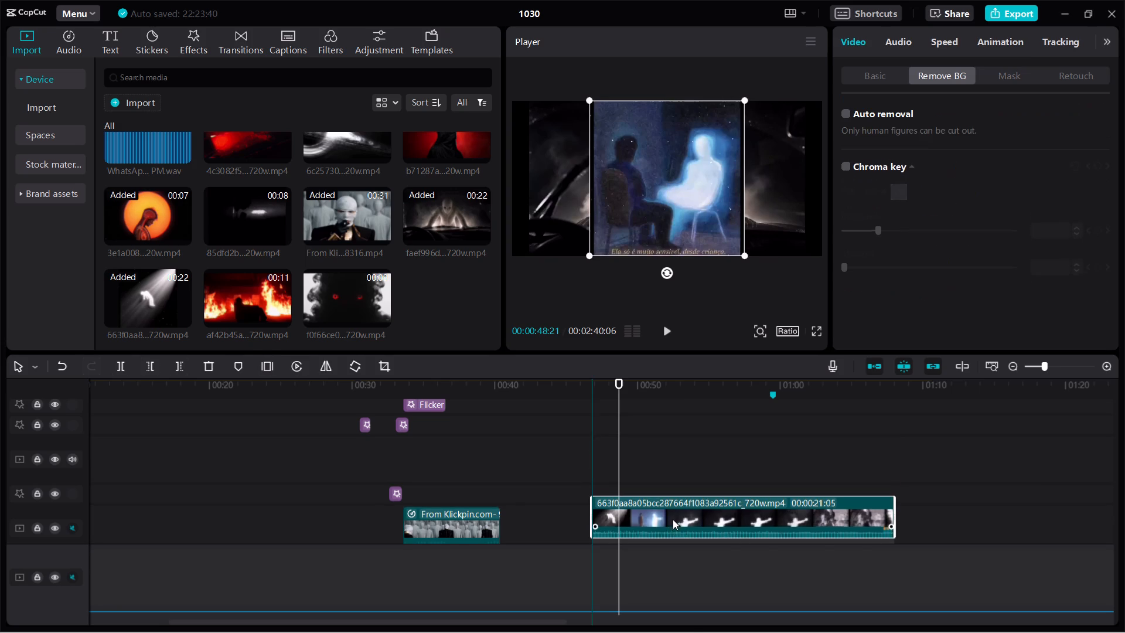
{"action": "left_click_drag", "start_coordinate": [673, 519], "coordinate": [673, 520]}
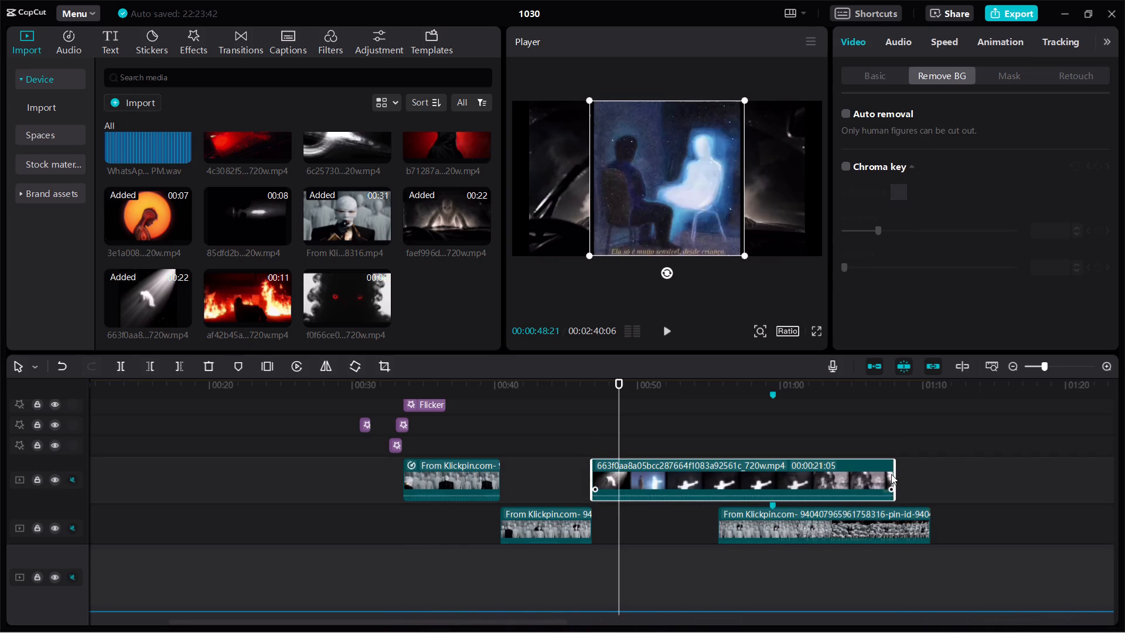
Play back the light-beam clip 663f0aa from just before its start.
{"action": "left_click", "coordinate": [891, 474]}
{"action": "left_click", "coordinate": [582, 400]}
{"action": "key", "text": "space"}
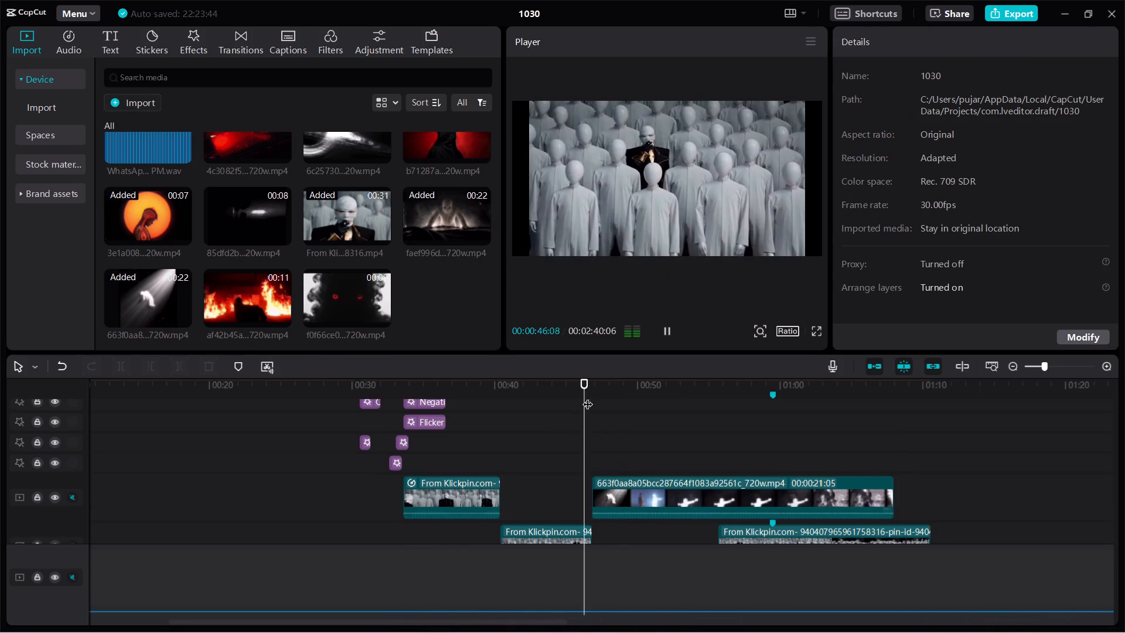
{"action": "scroll", "coordinate": [686, 426], "scroll_direction": "down", "scroll_amount": 2}
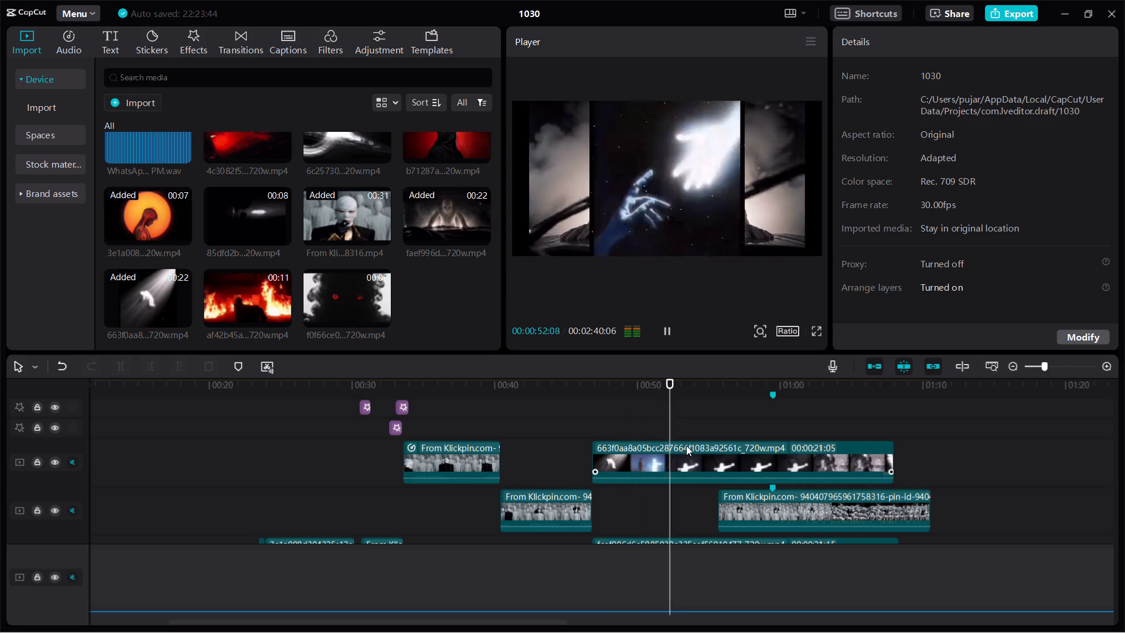
{"action": "key", "text": "space"}
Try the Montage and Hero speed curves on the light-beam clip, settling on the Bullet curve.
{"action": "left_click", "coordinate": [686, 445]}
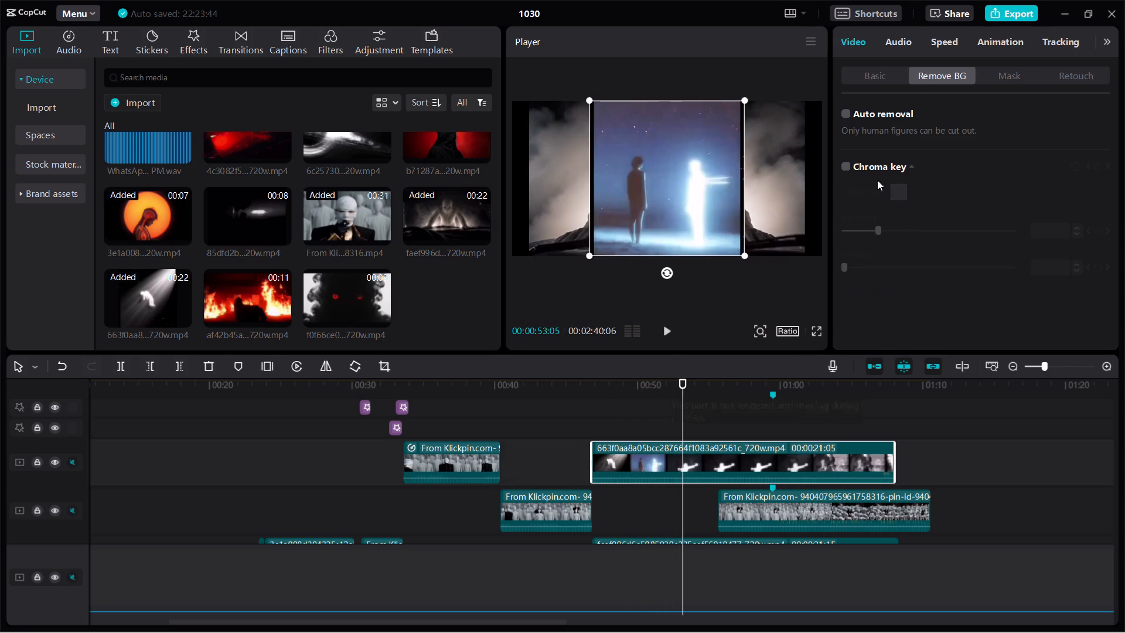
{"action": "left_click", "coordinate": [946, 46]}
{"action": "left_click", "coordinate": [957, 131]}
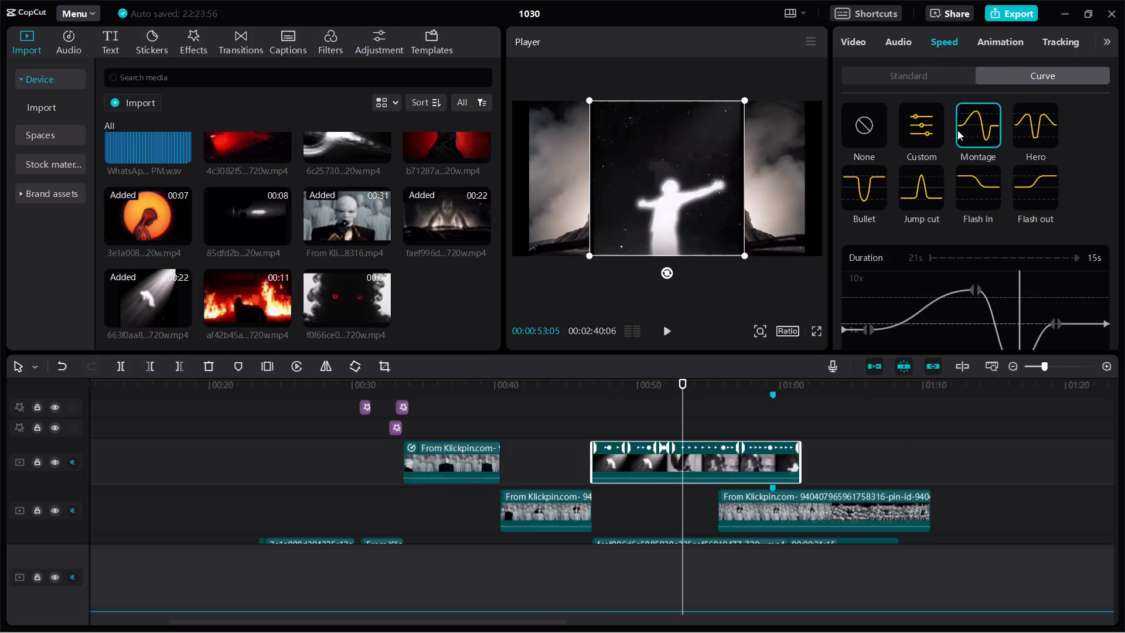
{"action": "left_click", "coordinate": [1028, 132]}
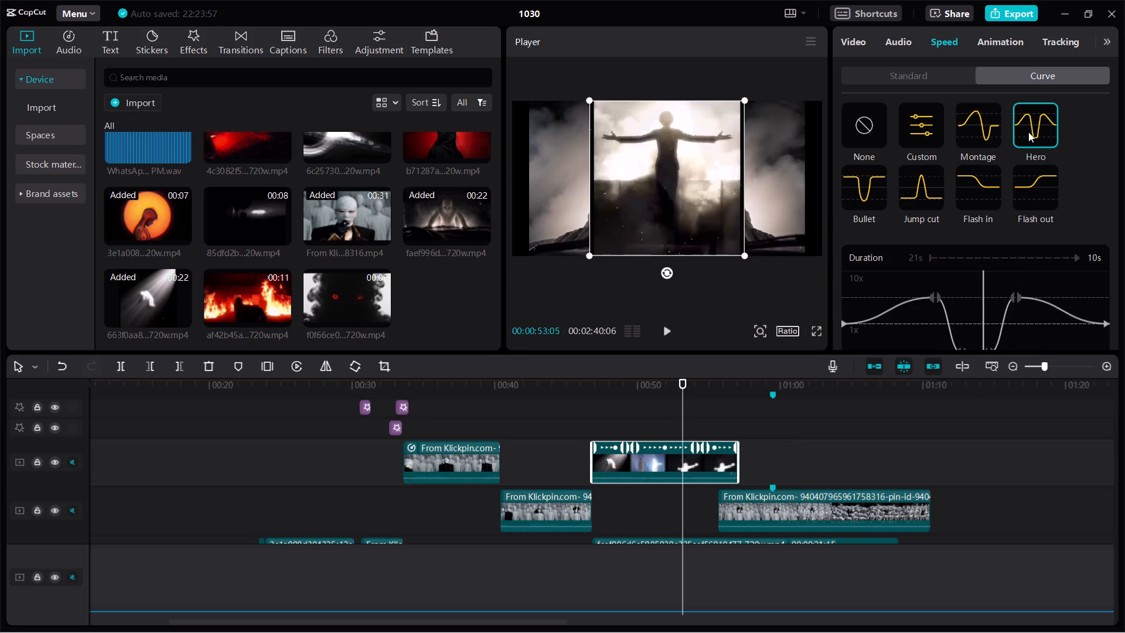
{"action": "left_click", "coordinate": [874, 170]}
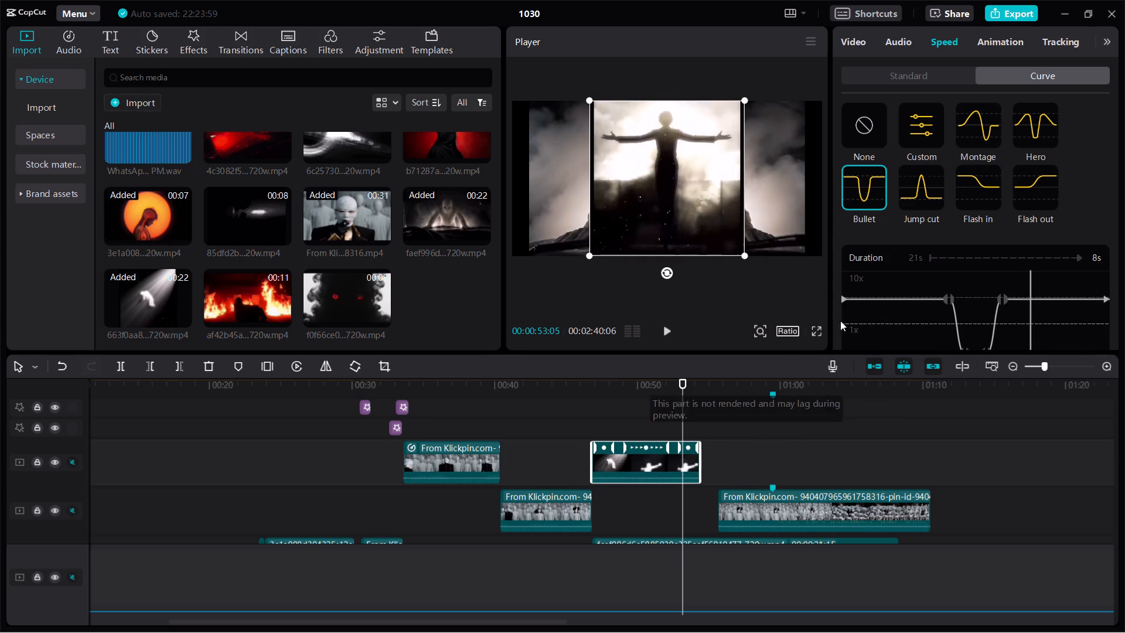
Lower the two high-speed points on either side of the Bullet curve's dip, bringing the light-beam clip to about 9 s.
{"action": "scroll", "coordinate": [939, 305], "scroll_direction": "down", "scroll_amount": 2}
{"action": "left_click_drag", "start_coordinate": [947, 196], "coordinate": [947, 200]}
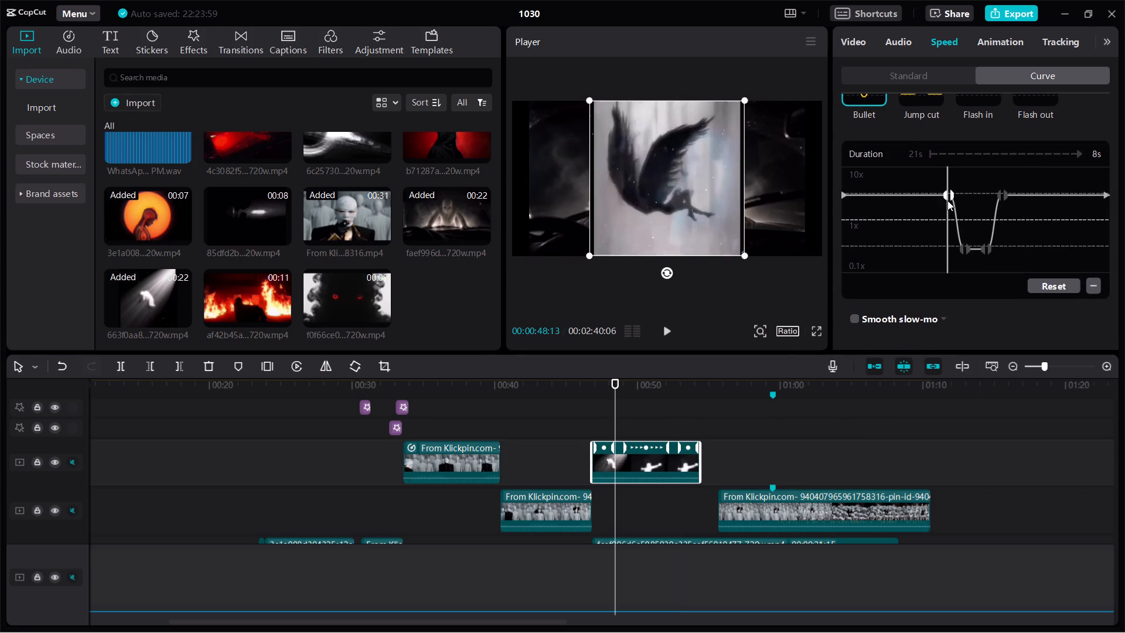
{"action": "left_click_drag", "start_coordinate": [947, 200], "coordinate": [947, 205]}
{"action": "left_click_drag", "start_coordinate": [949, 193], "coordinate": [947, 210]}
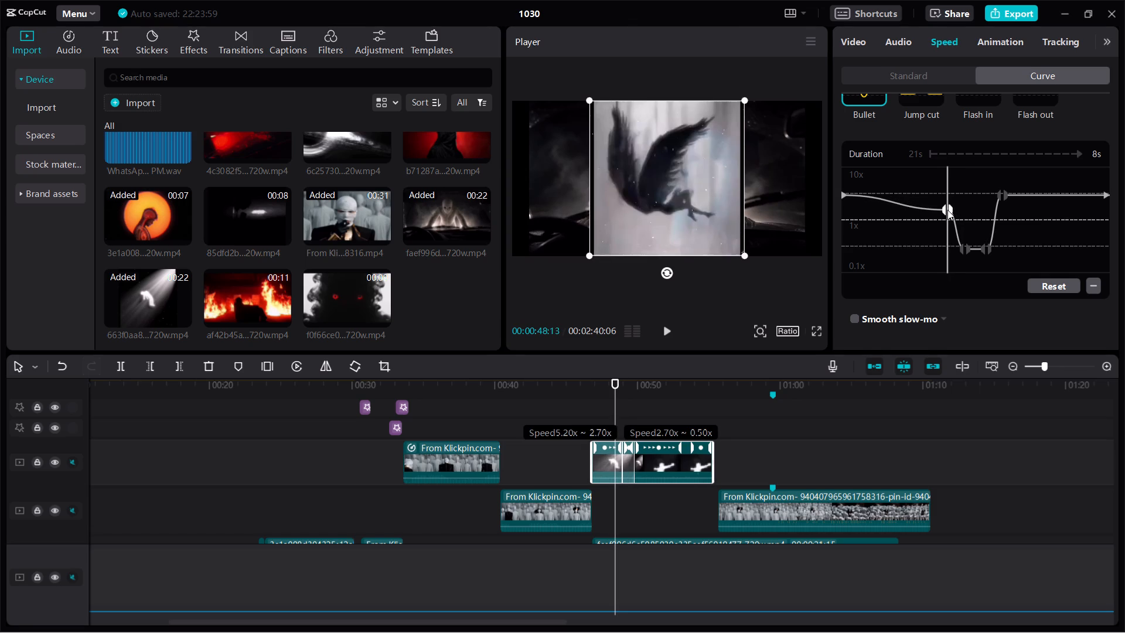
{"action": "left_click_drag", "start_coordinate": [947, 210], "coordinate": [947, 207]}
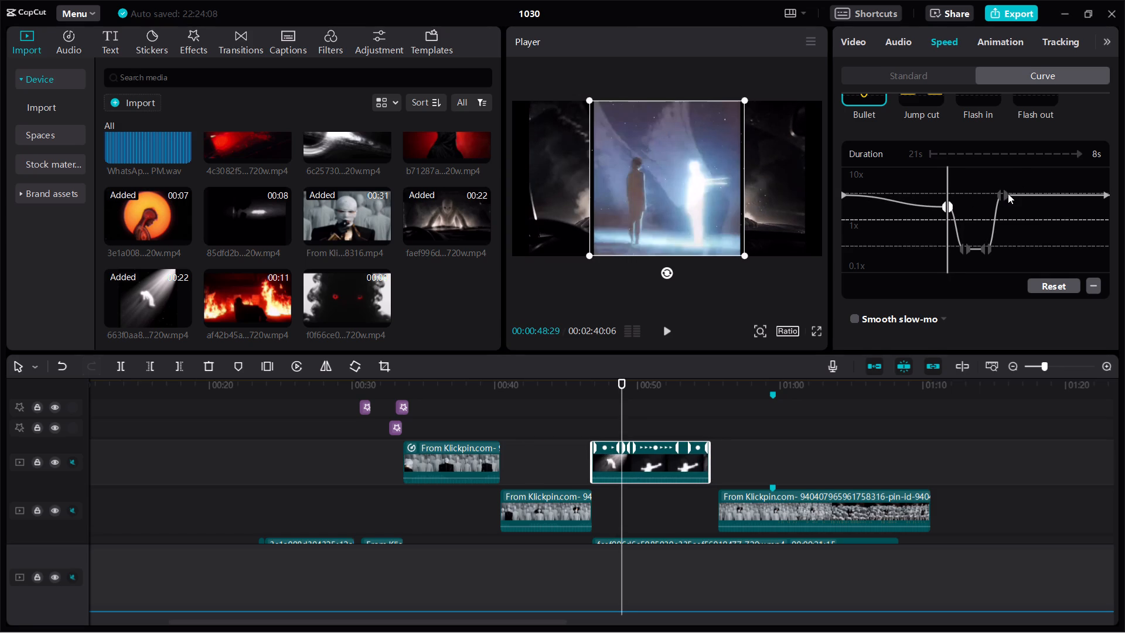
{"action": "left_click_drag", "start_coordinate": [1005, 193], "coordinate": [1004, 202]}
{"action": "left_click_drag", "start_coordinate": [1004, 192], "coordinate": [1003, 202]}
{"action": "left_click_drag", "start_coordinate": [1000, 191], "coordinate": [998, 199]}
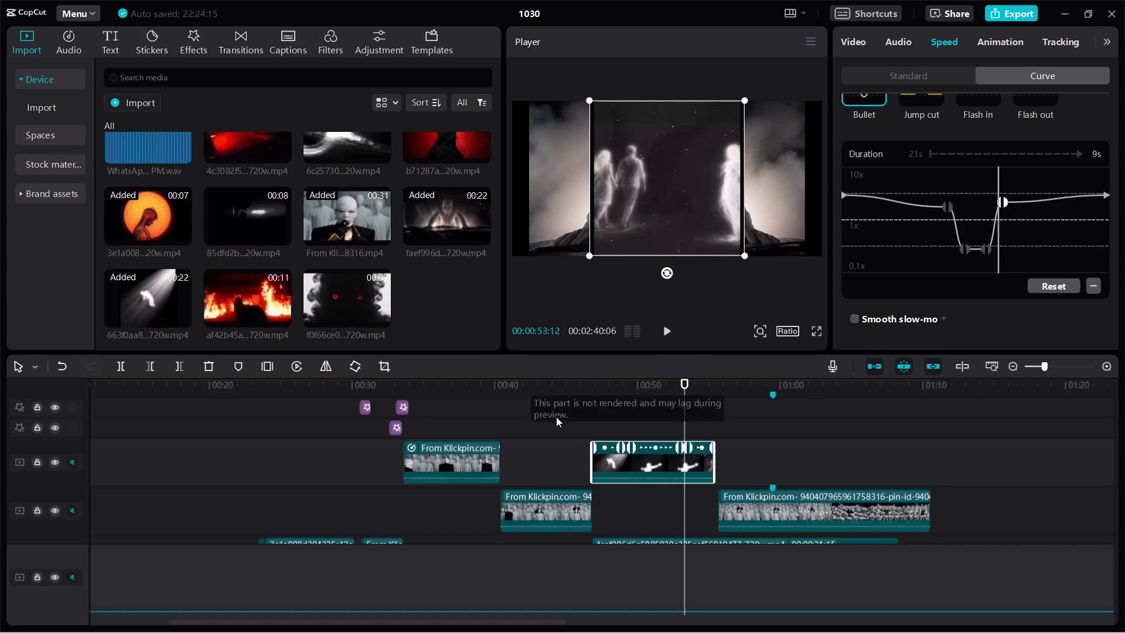
Play back the Bullet-curved light-beam clip from just before its start through to its end.
{"action": "left_click", "coordinate": [555, 417]}
{"action": "key", "text": "space"}
{"action": "left_click", "coordinate": [587, 394]}
{"action": "key", "text": "space"}
{"action": "key", "text": "space"}
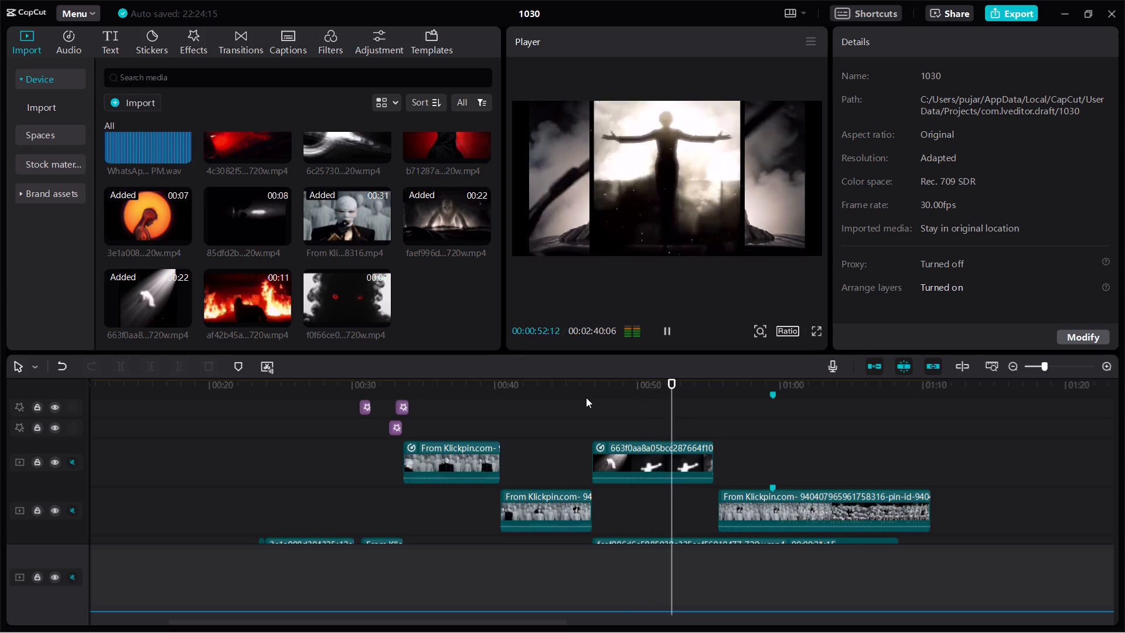
{"action": "left_click", "coordinate": [697, 457]}
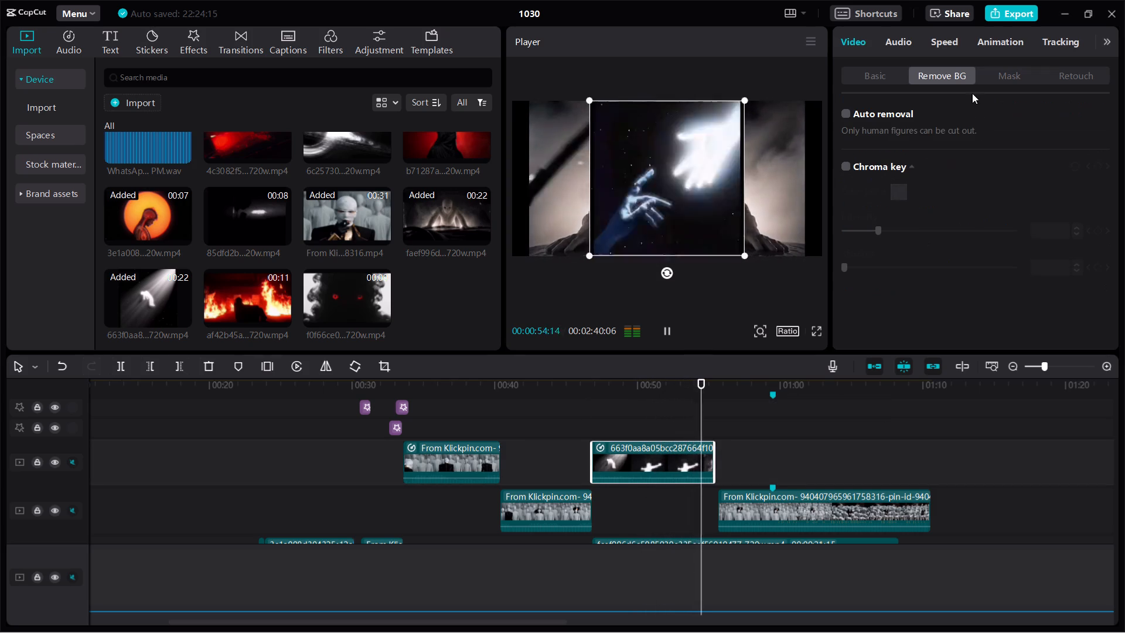
{"action": "left_click", "coordinate": [660, 327]}
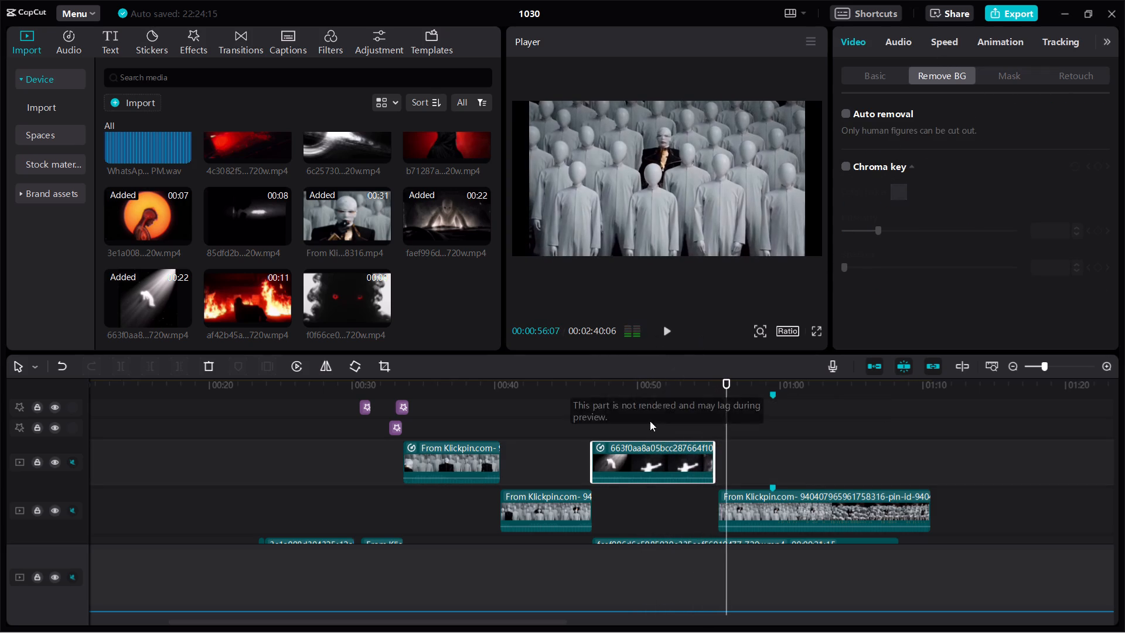
Replace the light-beam clip's Bullet speed curve with the Hero preset.
{"action": "left_click", "coordinate": [638, 444]}
{"action": "left_click", "coordinate": [657, 438]}
{"action": "left_click", "coordinate": [656, 455]}
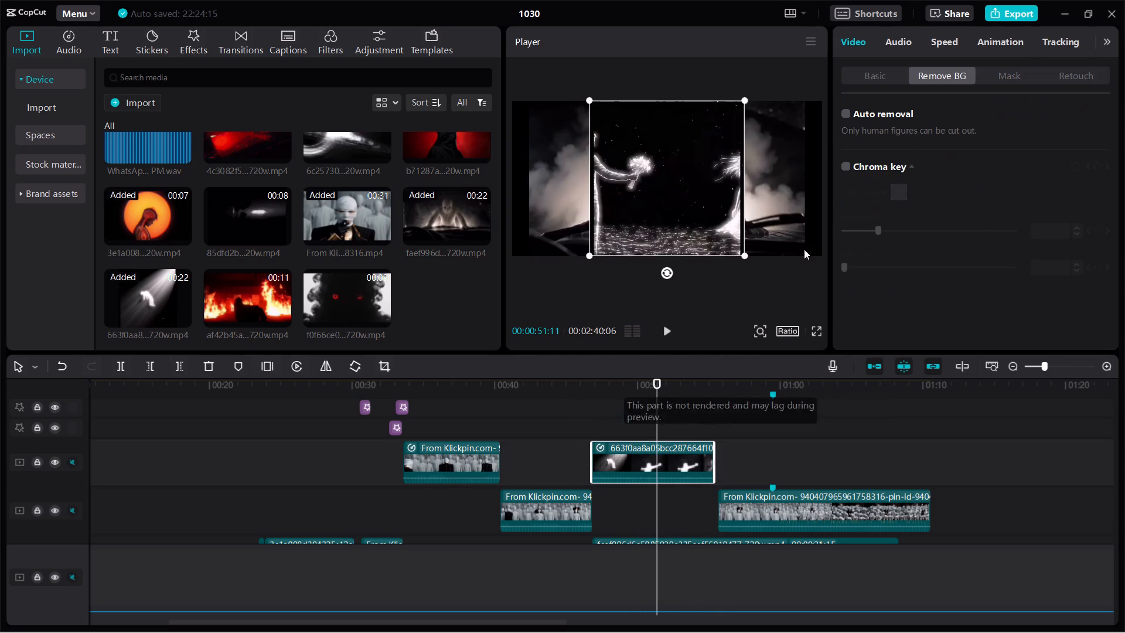
{"action": "left_click", "coordinate": [927, 38]}
{"action": "scroll", "coordinate": [940, 200], "scroll_direction": "up", "scroll_amount": 2}
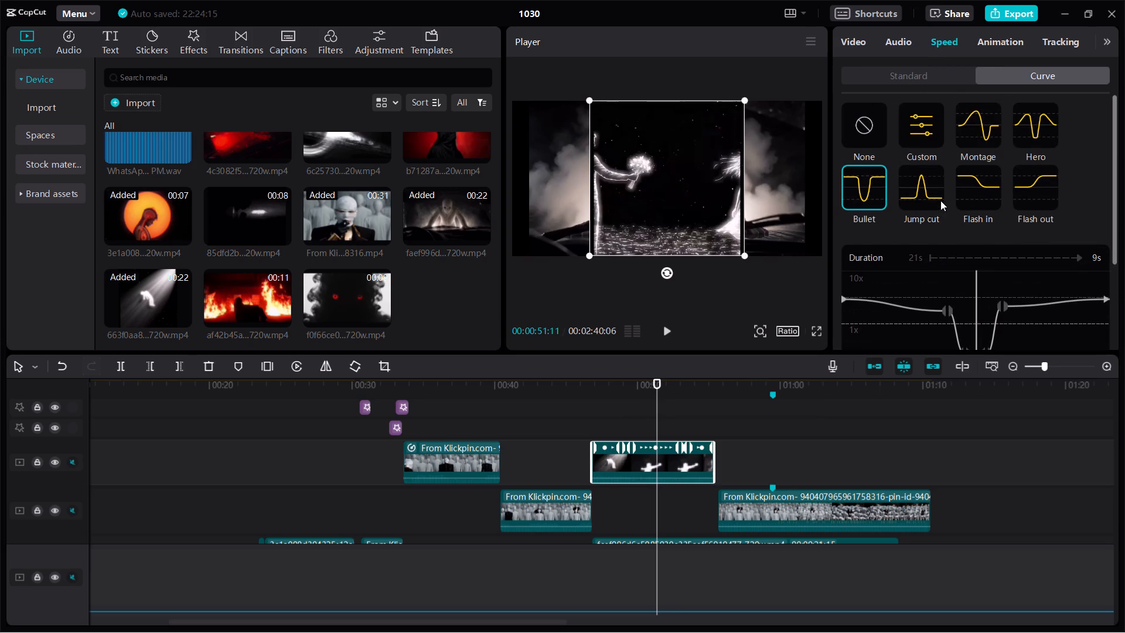
{"action": "scroll", "coordinate": [940, 200], "scroll_direction": "up", "scroll_amount": 1}
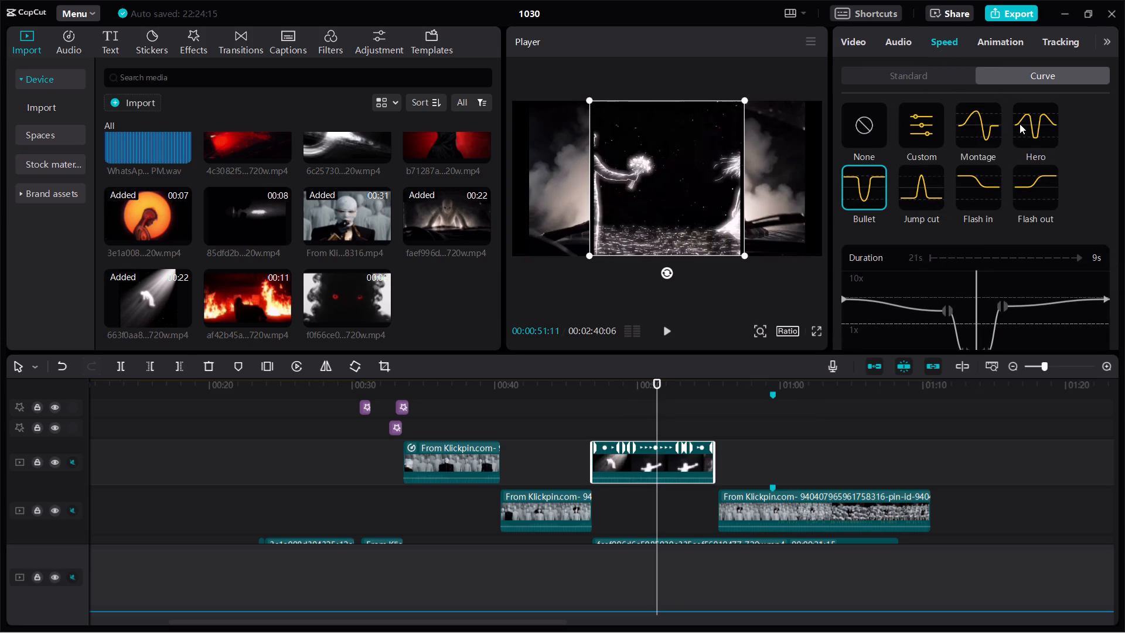
{"action": "left_click", "coordinate": [1020, 124]}
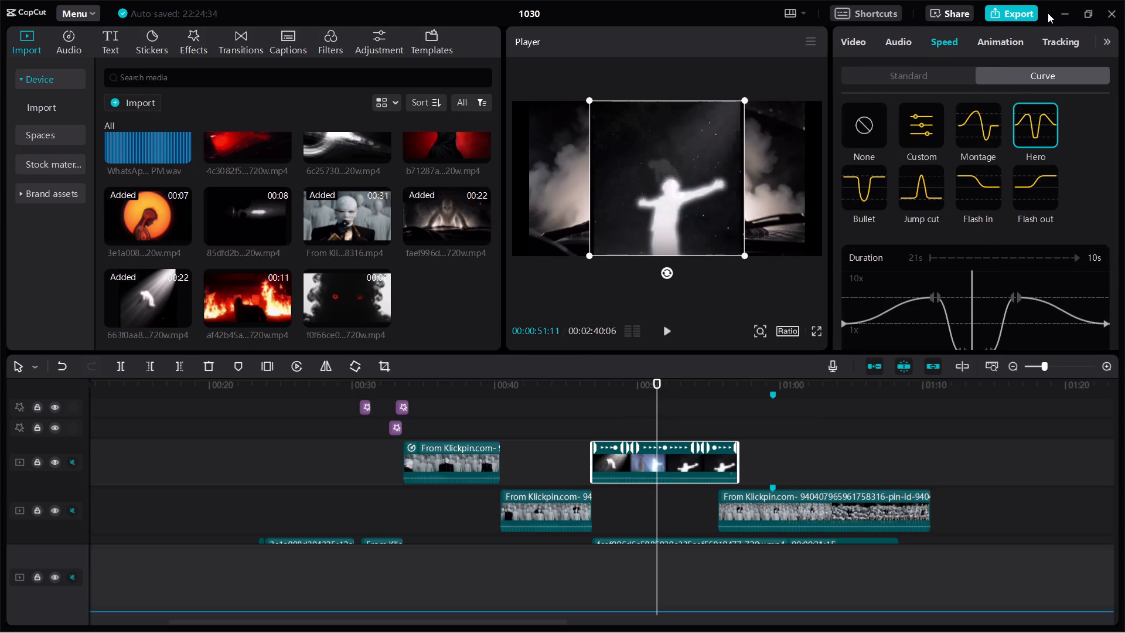
Play back the opening part of the light-beam clip with the Hero curve, restarting just before its first frame.
{"action": "left_click", "coordinate": [592, 395]}
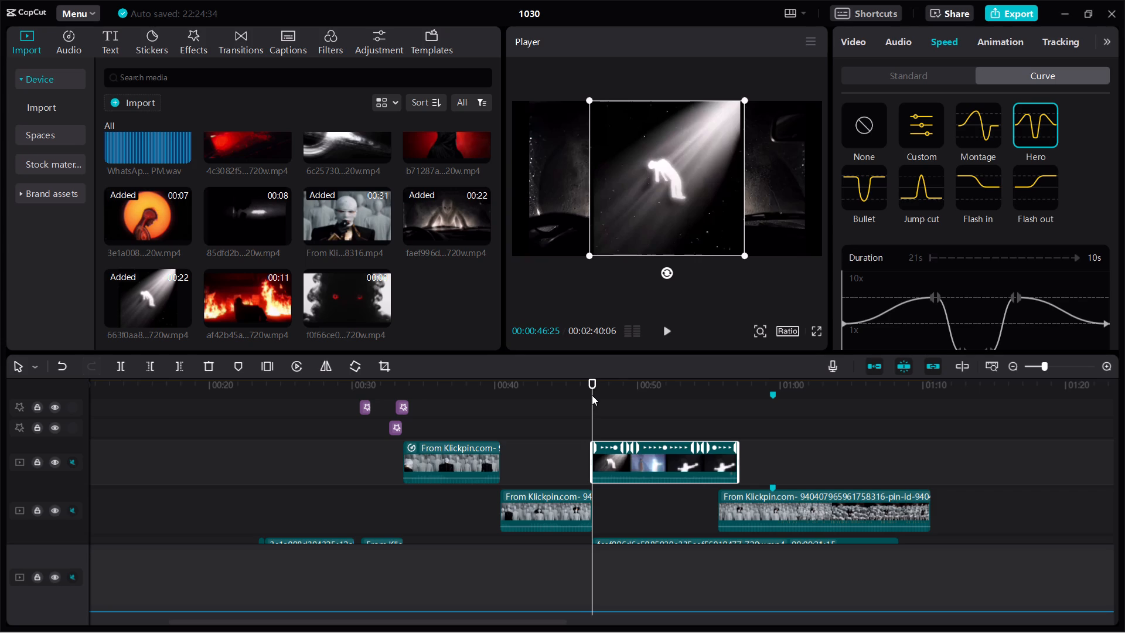
{"action": "key", "text": "space"}
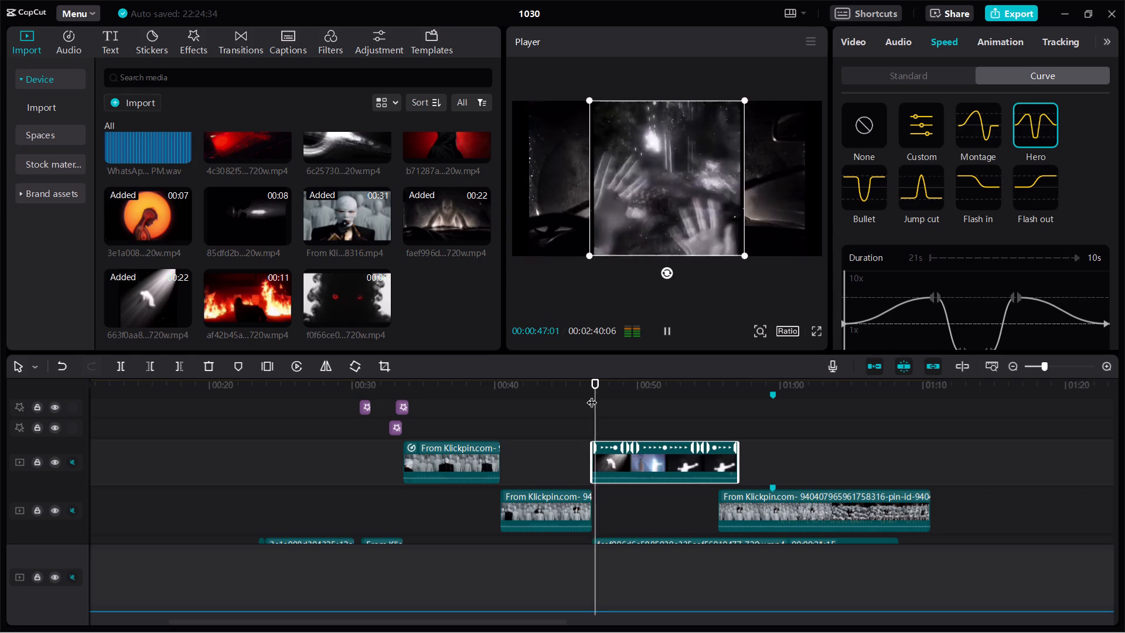
{"action": "key", "text": "space"}
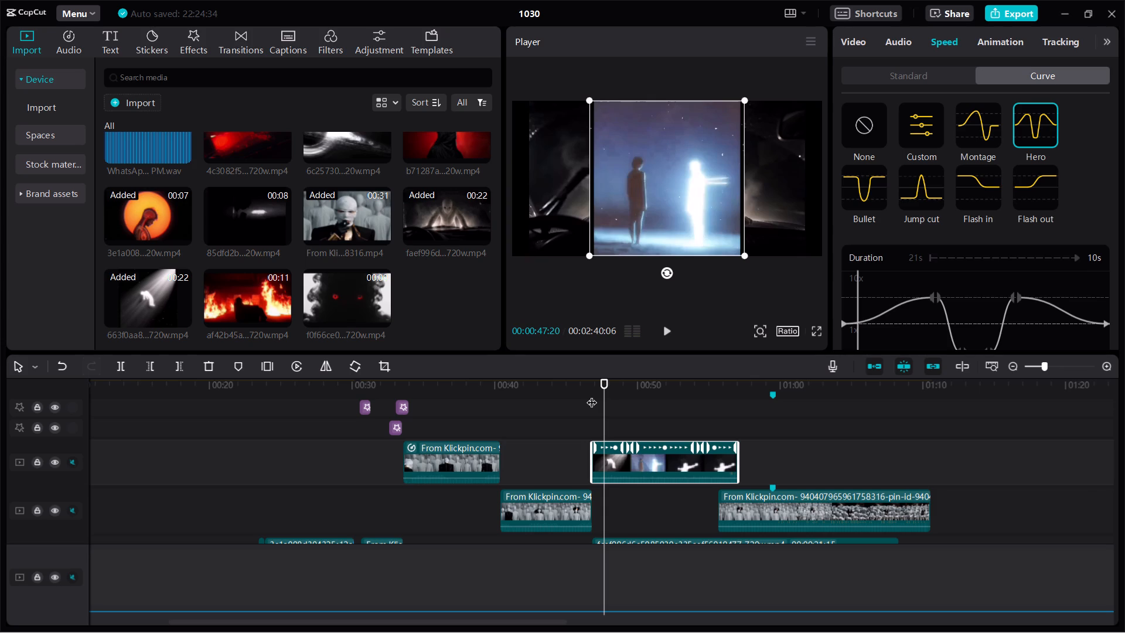
{"action": "key", "text": "space"}
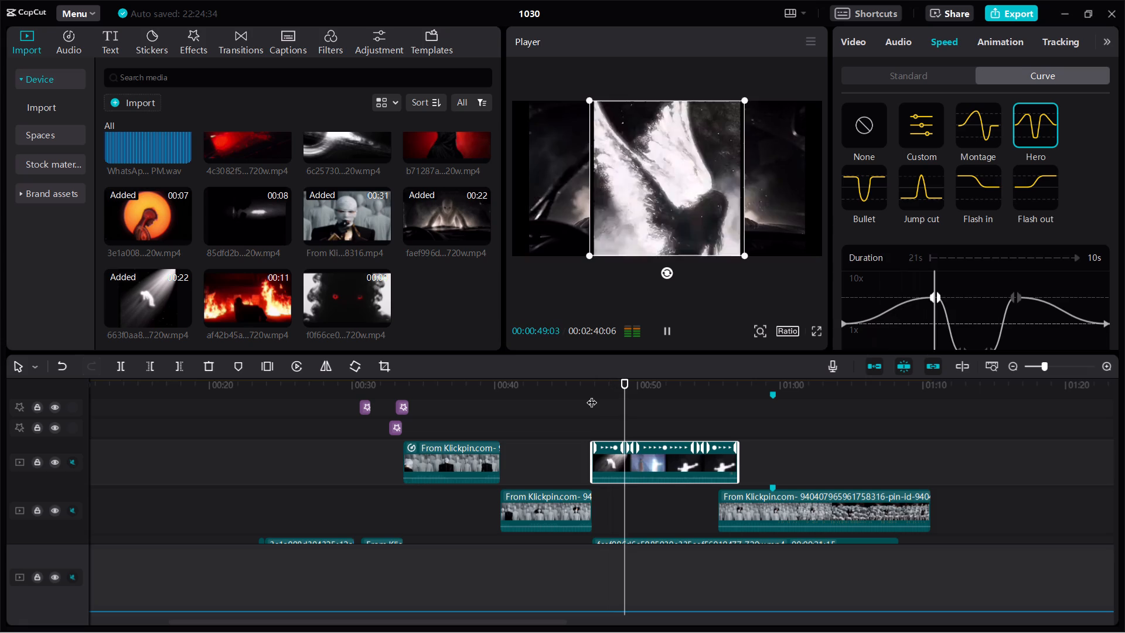
{"action": "key", "text": "space"}
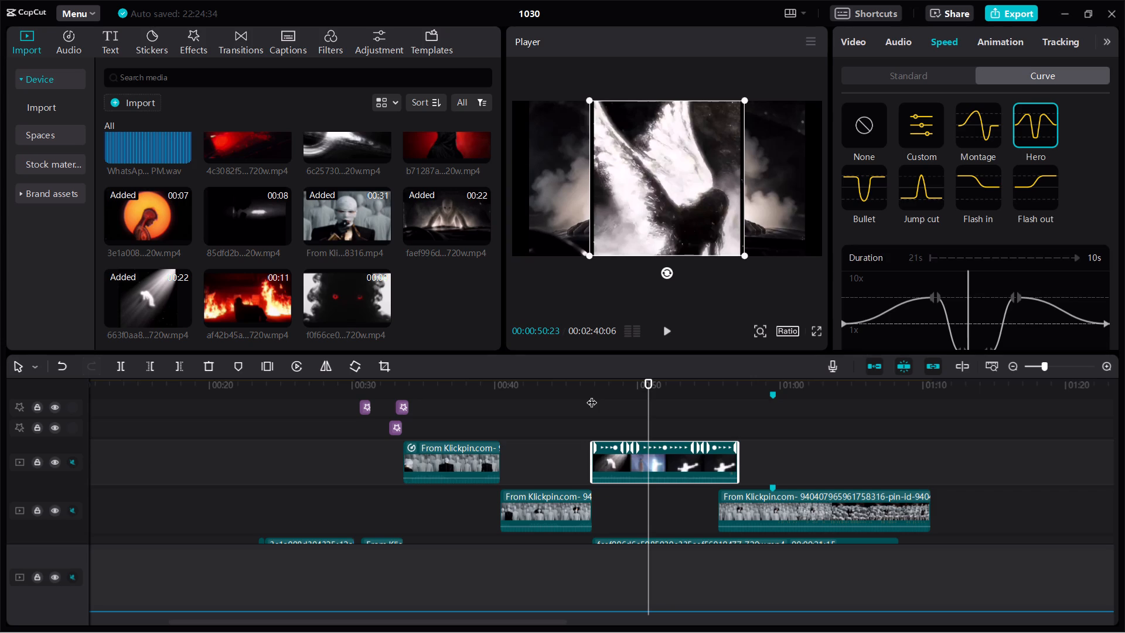
{"action": "left_click", "coordinate": [588, 404]}
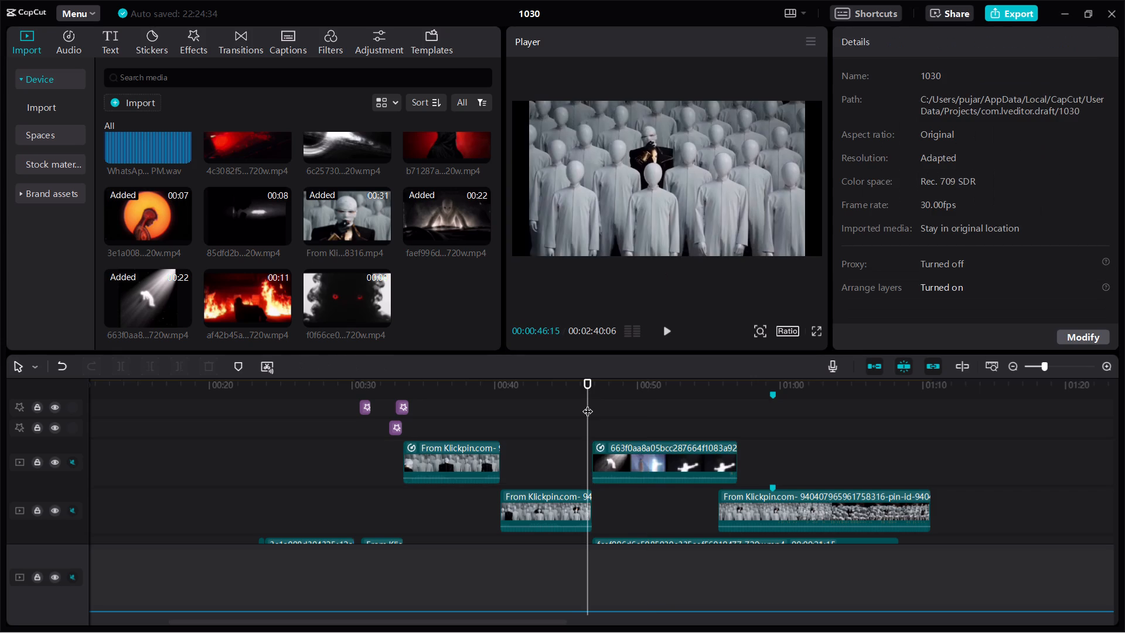
{"action": "key", "text": "space"}
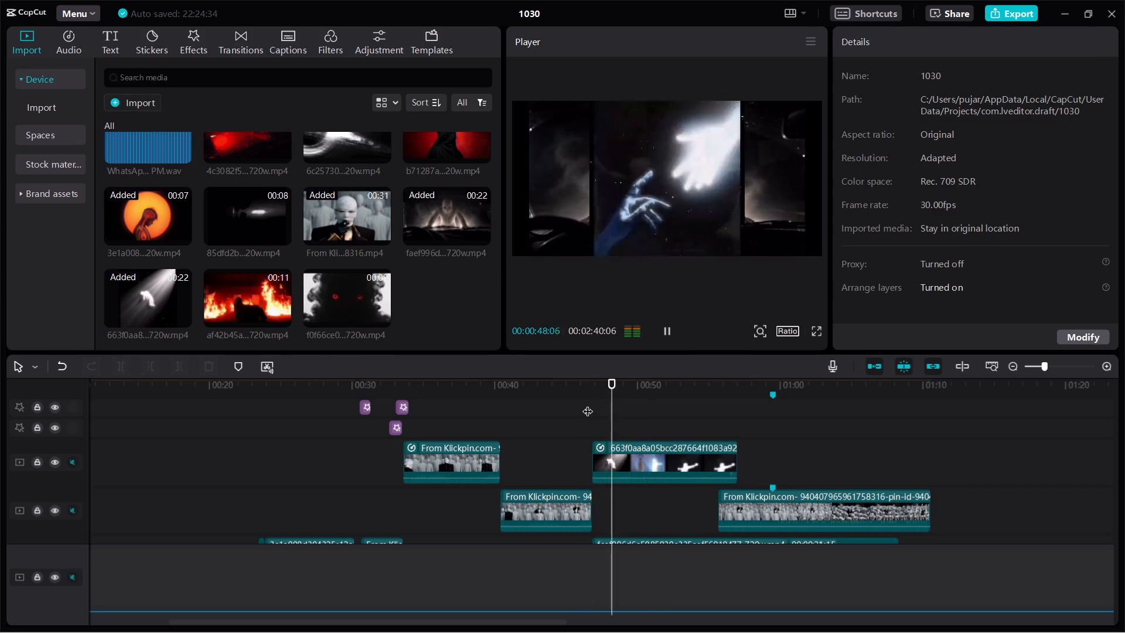
{"action": "key", "text": "space"}
Raise both low points at the bottom of the light-beam clip's Hero speed curve, shortening the clip to about 9 s.
{"action": "left_click", "coordinate": [631, 457]}
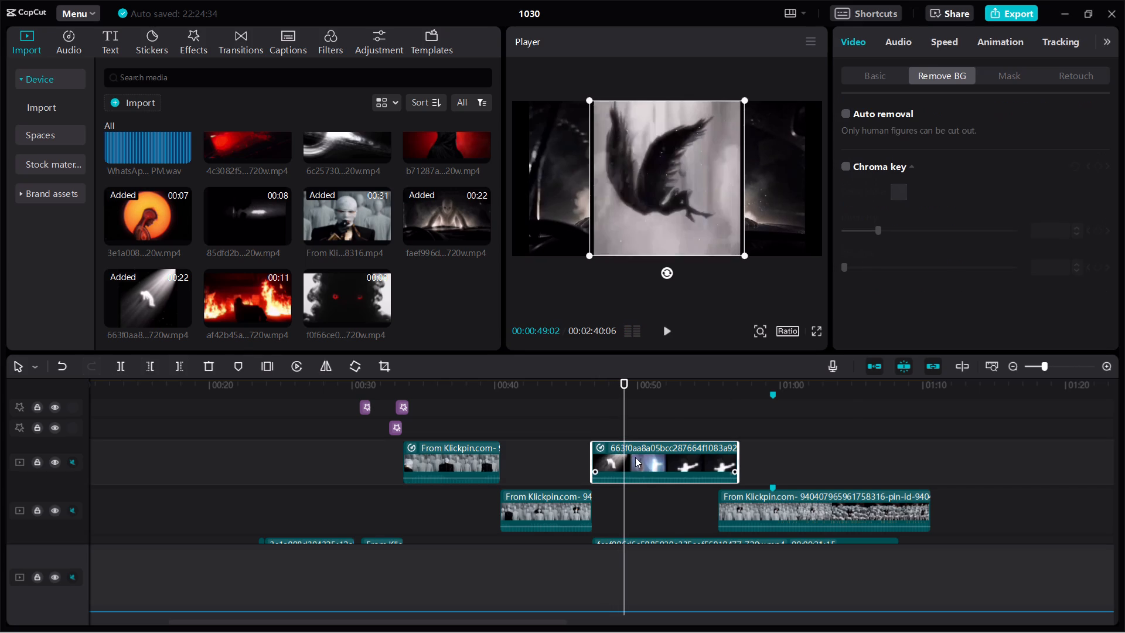
{"action": "left_click", "coordinate": [937, 40]}
{"action": "scroll", "coordinate": [959, 248], "scroll_direction": "down", "scroll_amount": 4}
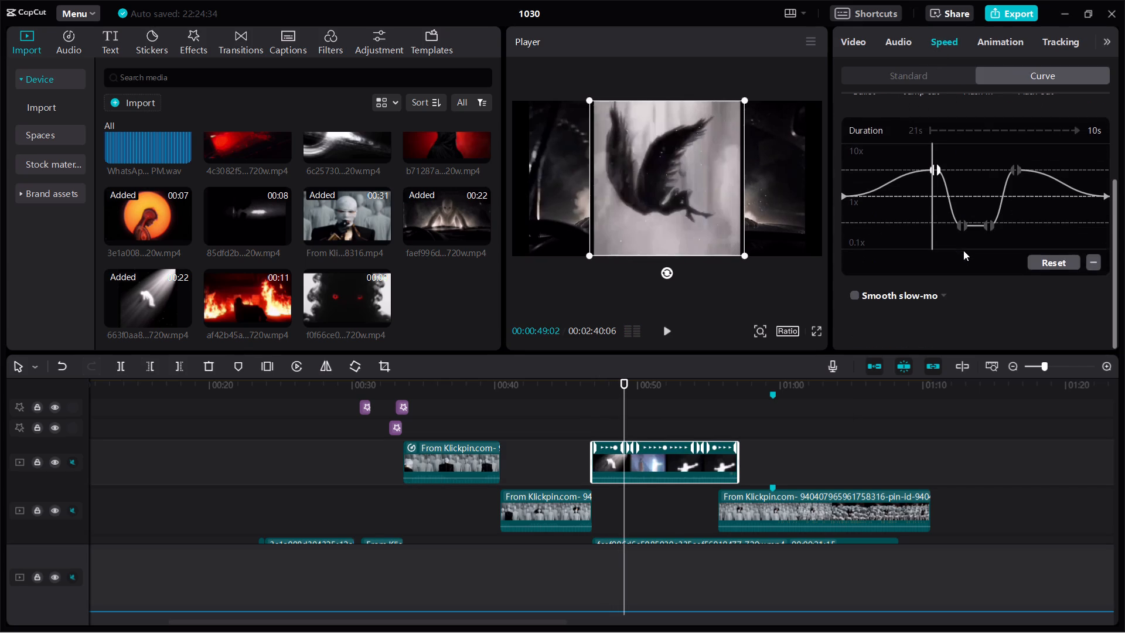
{"action": "left_click_drag", "start_coordinate": [974, 224], "coordinate": [974, 204]}
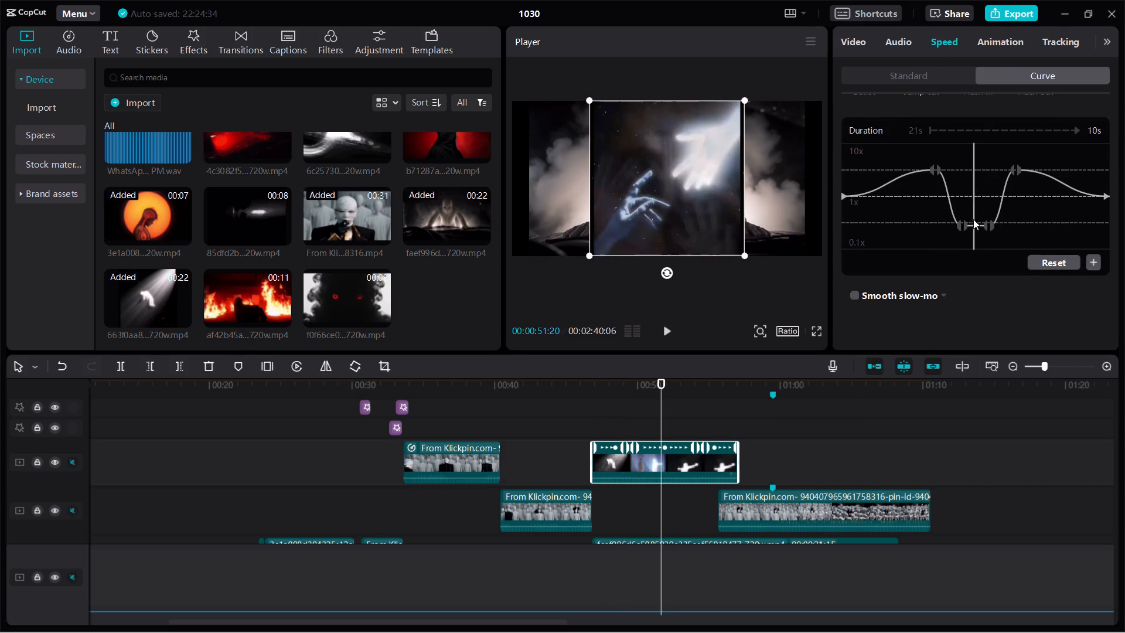
{"action": "left_click", "coordinate": [987, 225]}
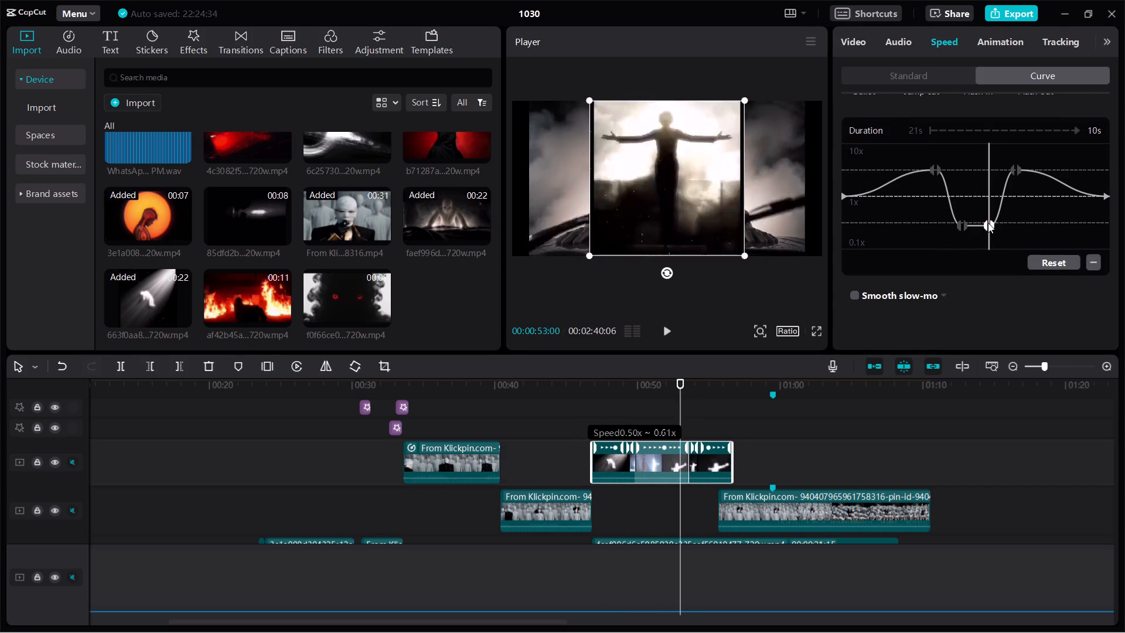
{"action": "left_click", "coordinate": [988, 218]}
{"action": "left_click_drag", "start_coordinate": [988, 226], "coordinate": [988, 217]}
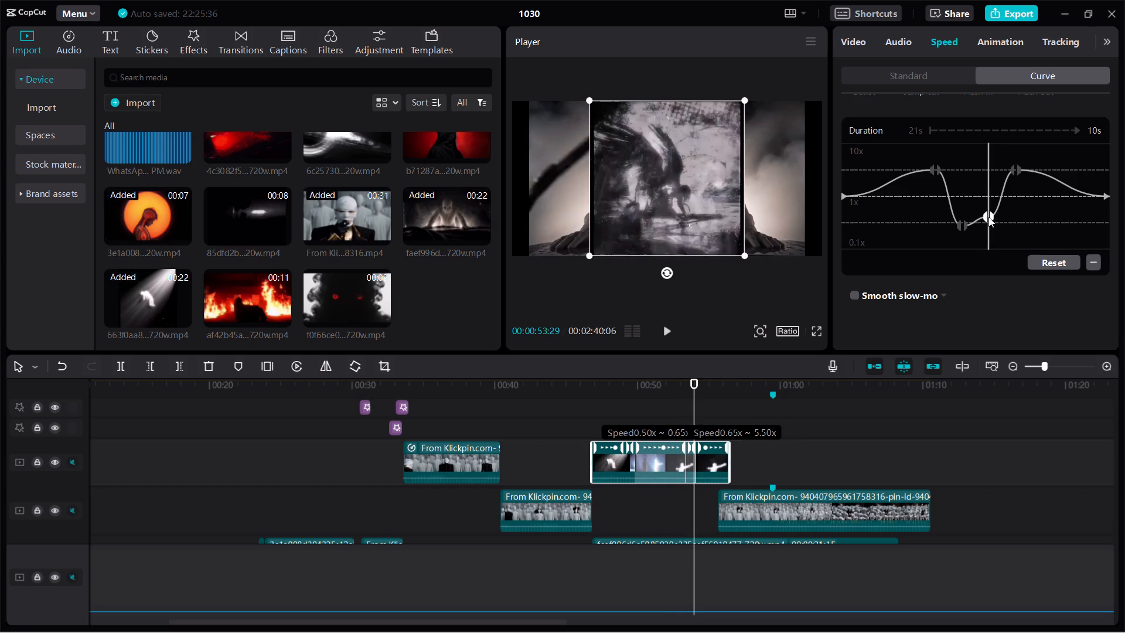
{"action": "left_click_drag", "start_coordinate": [988, 217], "coordinate": [987, 212]}
{"action": "left_click_drag", "start_coordinate": [960, 226], "coordinate": [960, 215]}
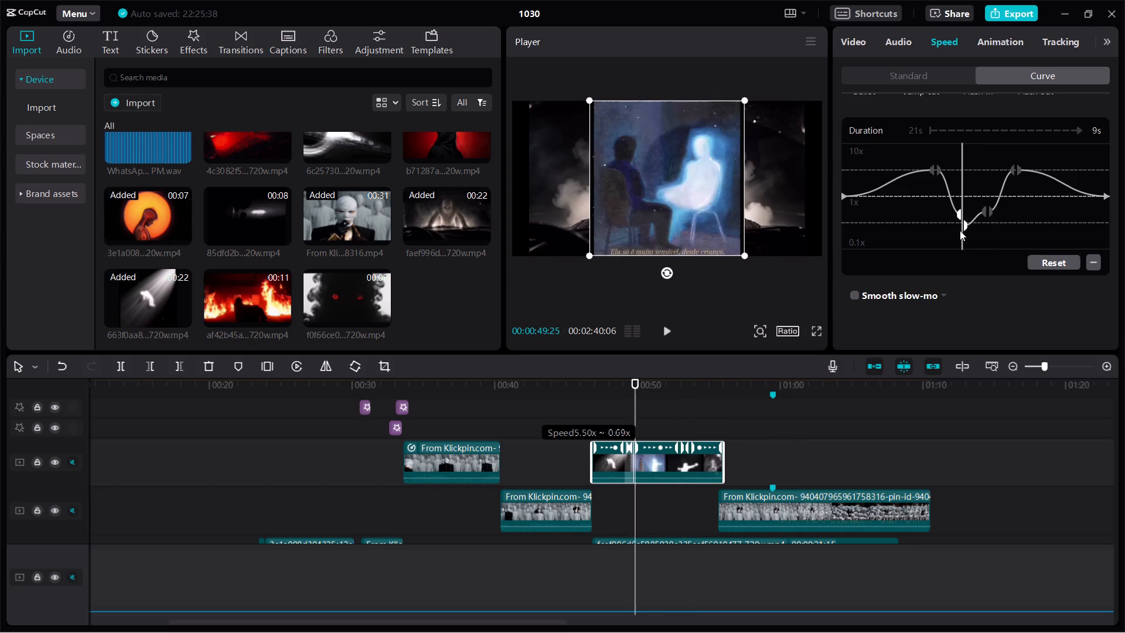
{"action": "left_click_drag", "start_coordinate": [965, 224], "coordinate": [965, 217]}
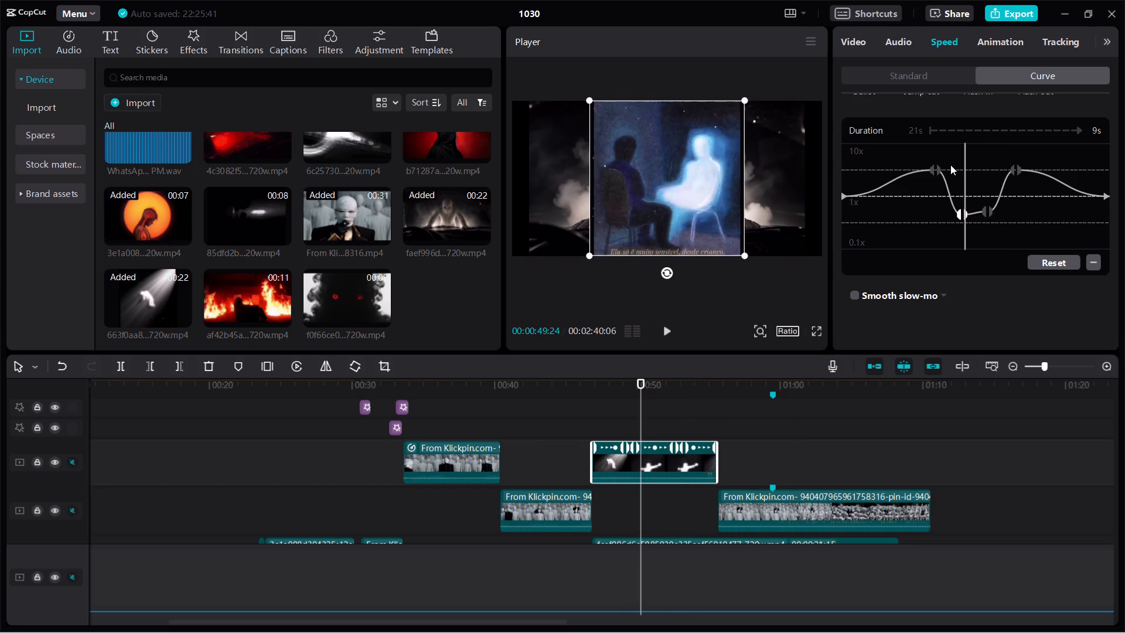
Raise the Hero curve's two low points to an even level just below 1x, making the clip about 8 s, and preview it.
{"action": "left_click", "coordinate": [957, 212]}
{"action": "left_click_drag", "start_coordinate": [963, 215], "coordinate": [963, 207]}
{"action": "left_click_drag", "start_coordinate": [984, 211], "coordinate": [985, 204]}
{"action": "left_click", "coordinate": [994, 207]}
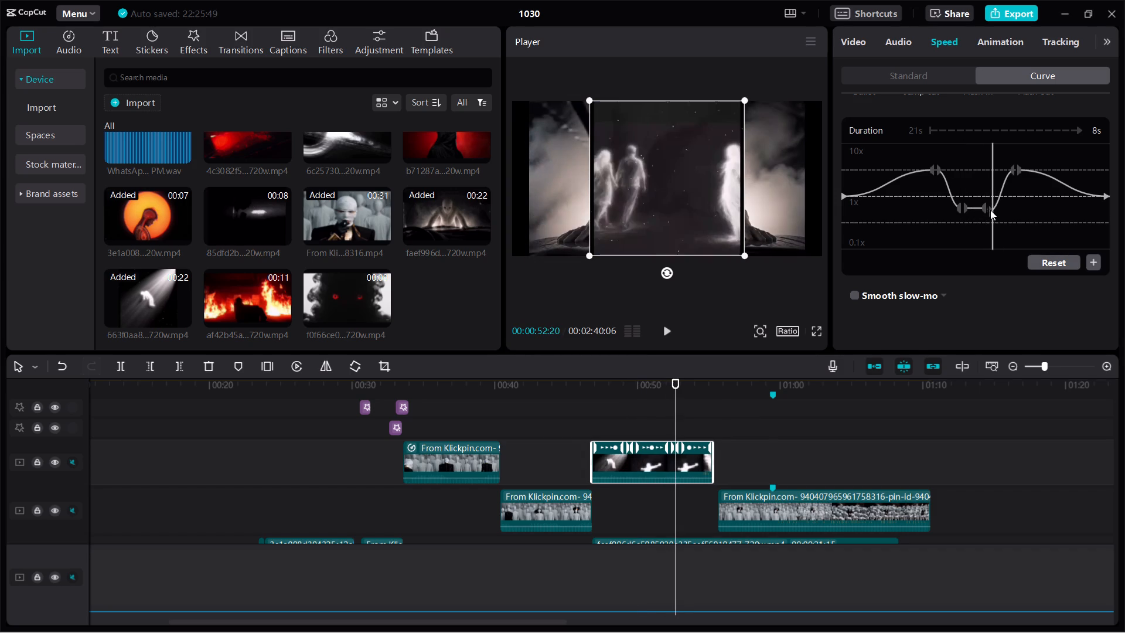
{"action": "left_click_drag", "start_coordinate": [990, 210], "coordinate": [989, 205]}
{"action": "left_click", "coordinate": [913, 150]}
{"action": "key", "text": "space"}
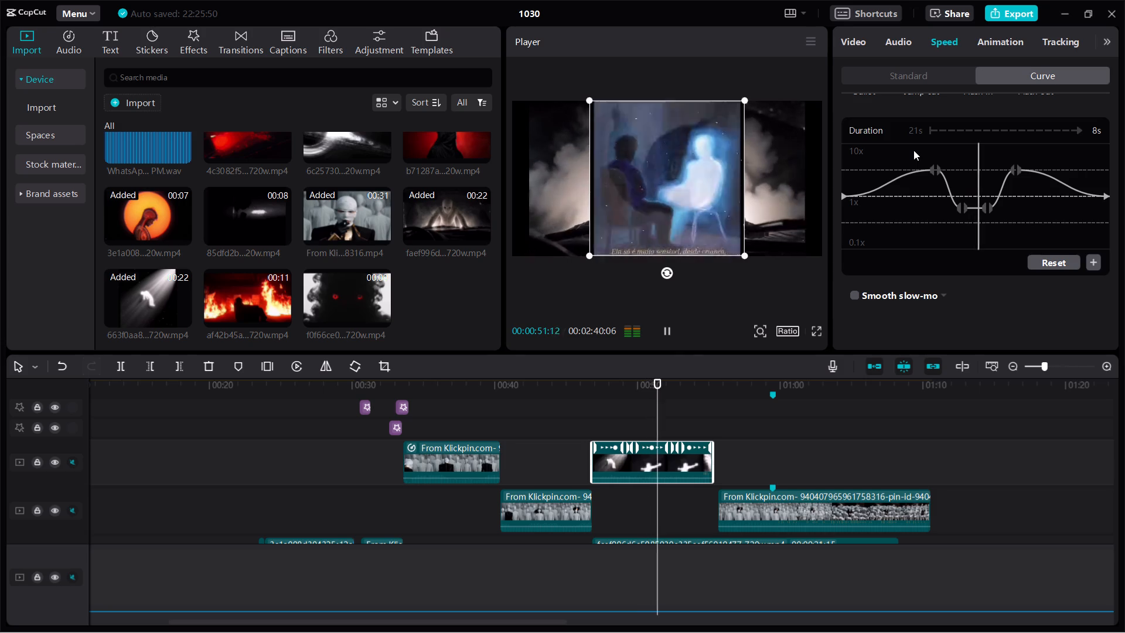
{"action": "key", "text": "space"}
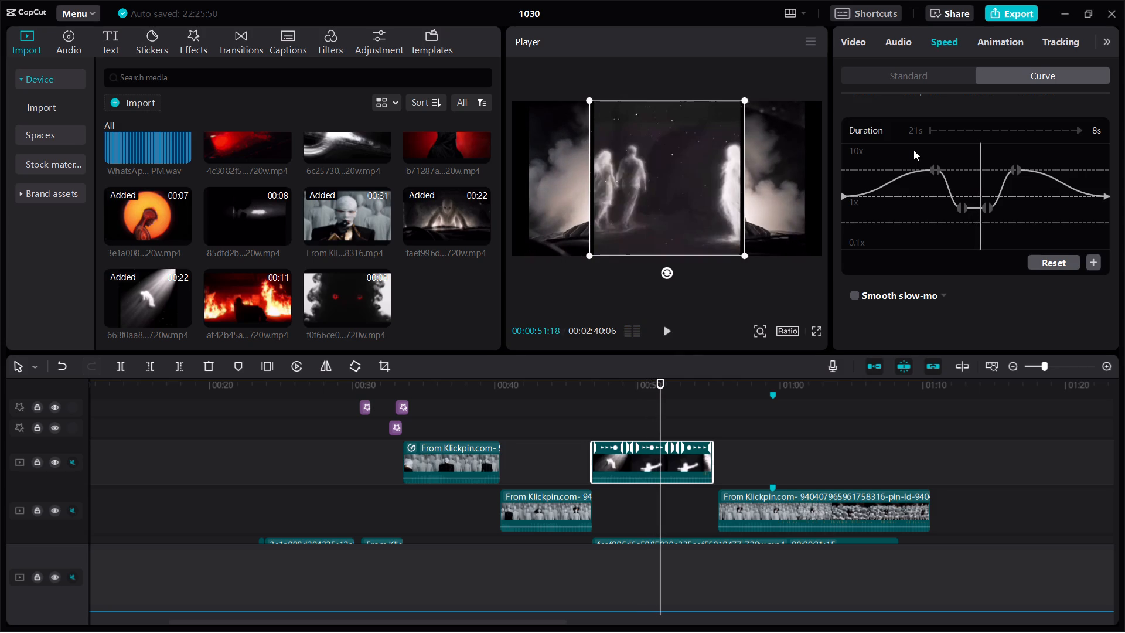
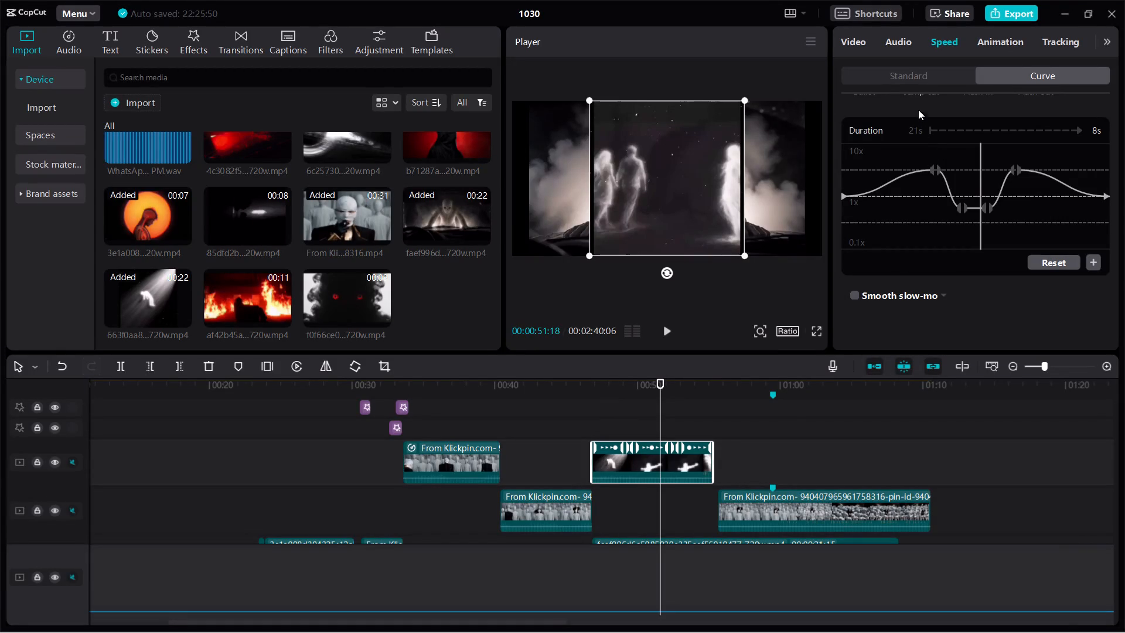
Preview the light-beam clip to its end and raise both low points of its Hero speed curve to 1x.
{"action": "key", "text": "space"}
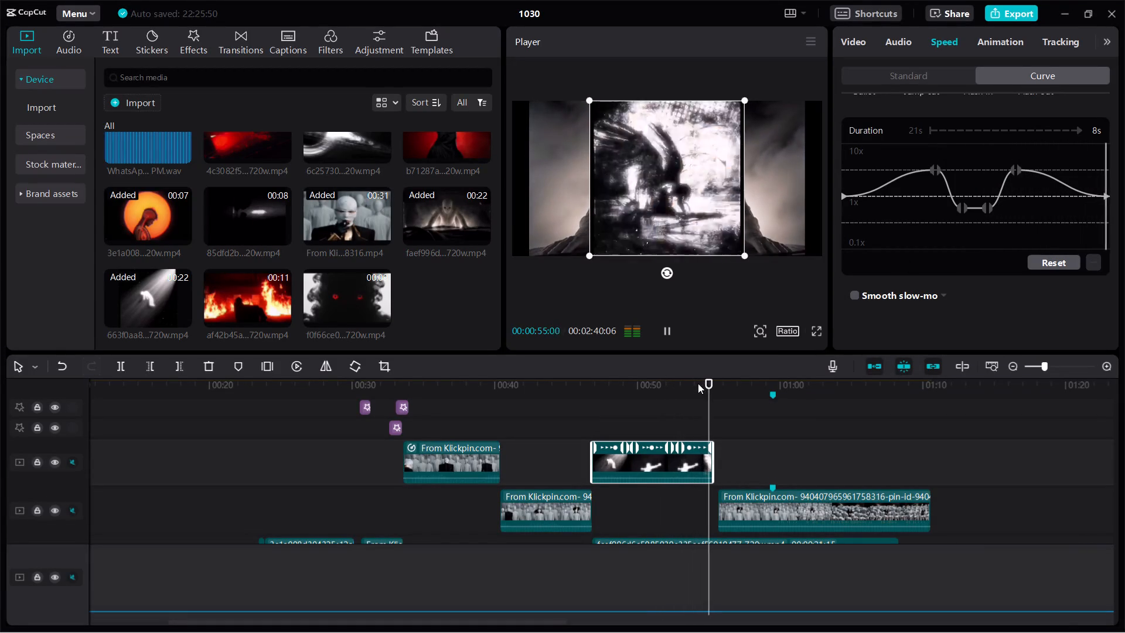
{"action": "key", "text": "space"}
{"action": "left_click_drag", "start_coordinate": [962, 206], "coordinate": [962, 196]}
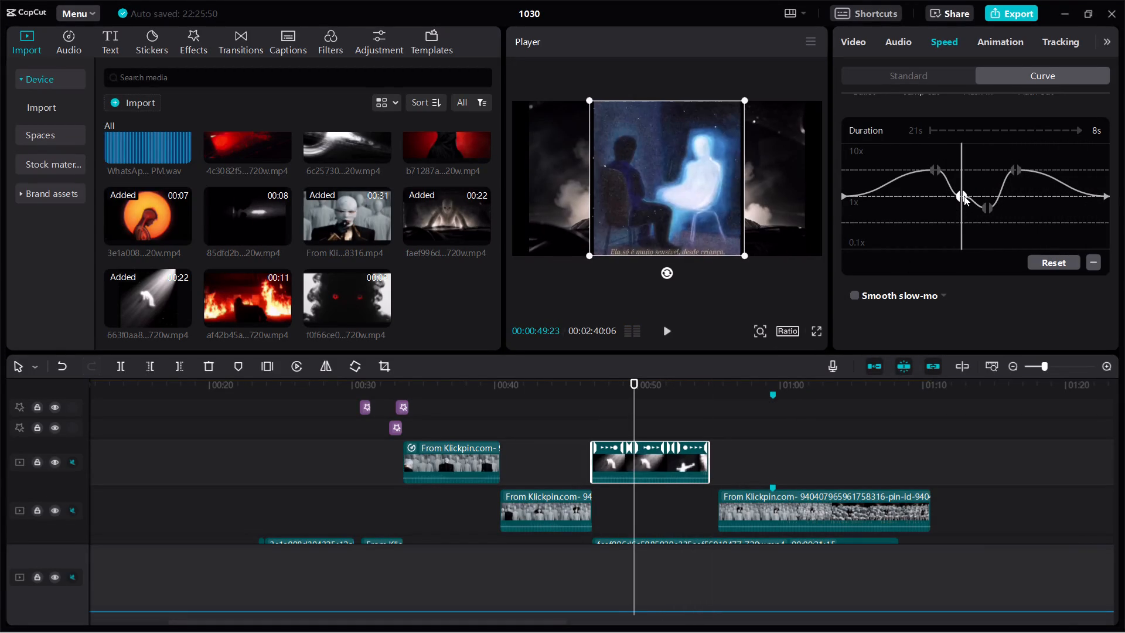
{"action": "left_click_drag", "start_coordinate": [987, 207], "coordinate": [987, 202]}
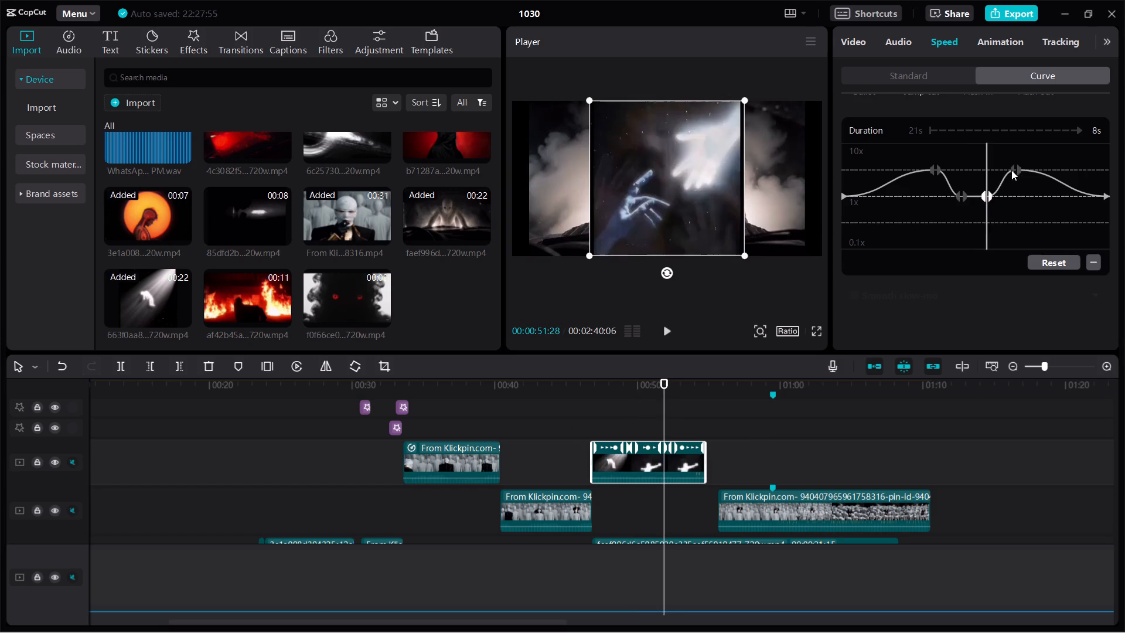
Lower the second peak of the light-beam clip's Hero speed curve, lengthening the clip to about 9 s.
{"action": "left_click_drag", "start_coordinate": [1013, 167], "coordinate": [1013, 179]}
{"action": "left_click_drag", "start_coordinate": [1018, 170], "coordinate": [1018, 173]}
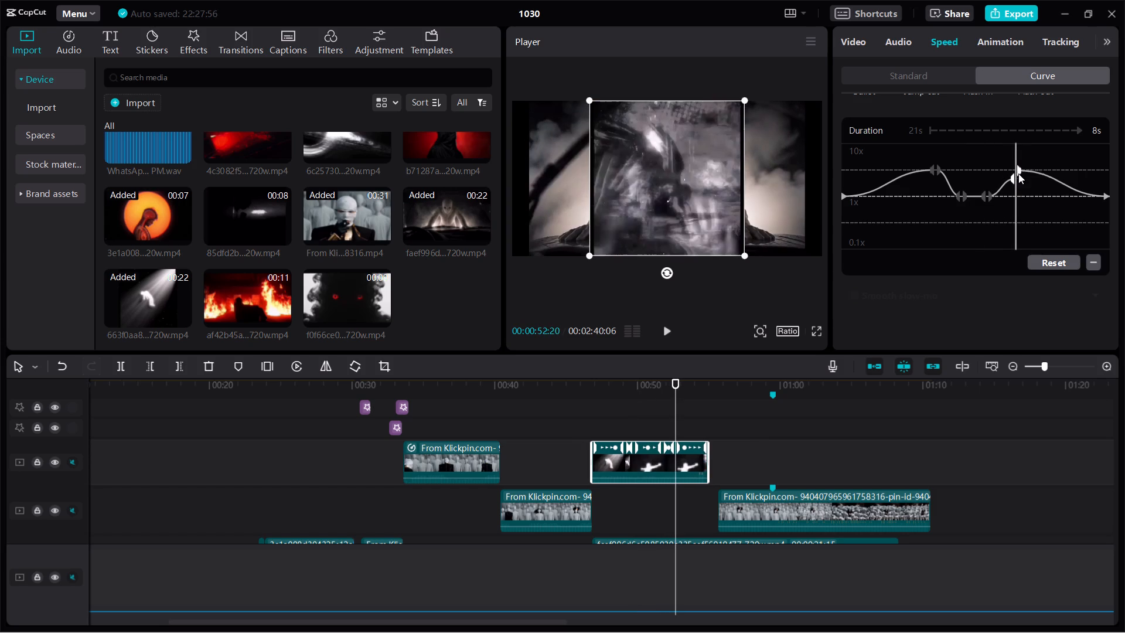
{"action": "left_click_drag", "start_coordinate": [1018, 173], "coordinate": [1018, 175]}
Lower the first peak of the light-beam clip's Hero curve to nearly the second peak's level, making the clip about 10 s.
{"action": "left_click_drag", "start_coordinate": [934, 169], "coordinate": [932, 180]}
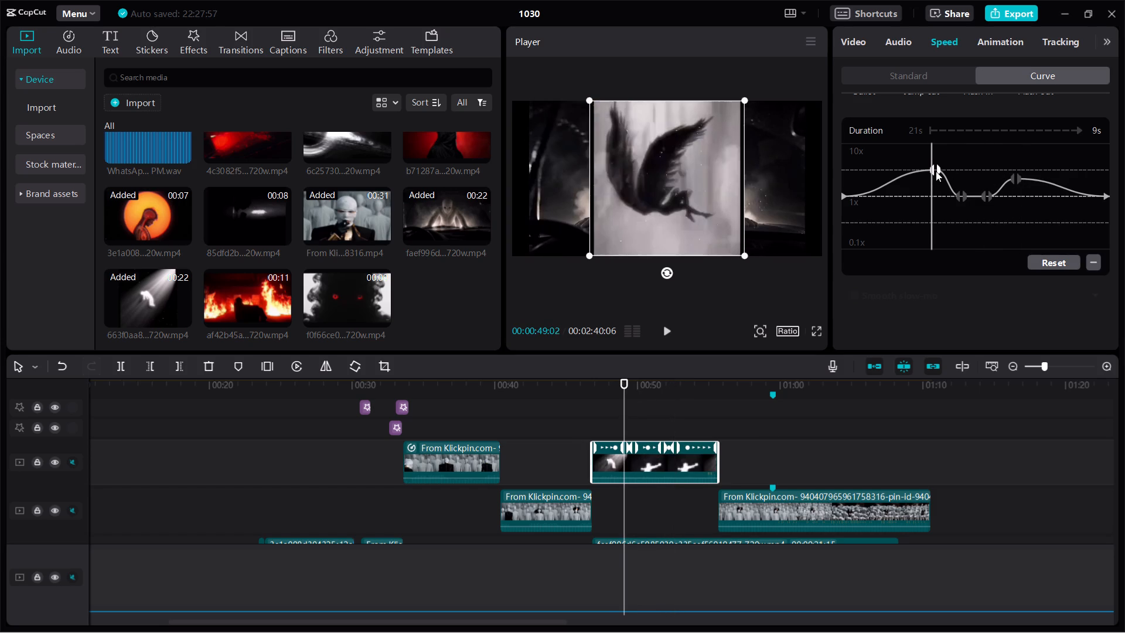
{"action": "left_click", "coordinate": [936, 171]}
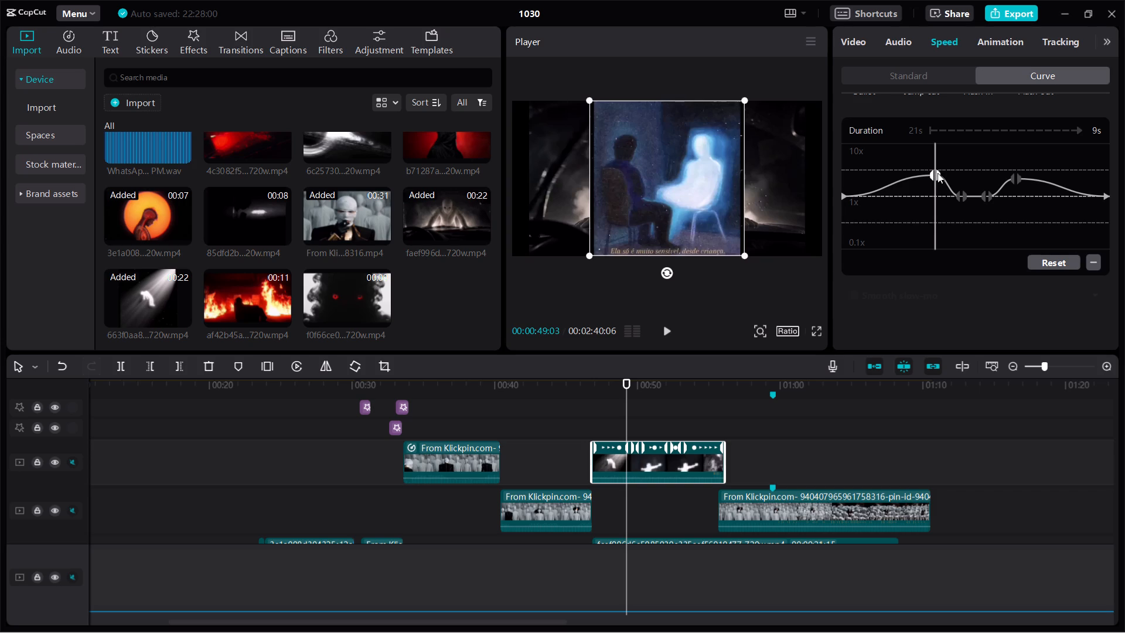
{"action": "left_click_drag", "start_coordinate": [937, 173], "coordinate": [932, 178]}
{"action": "left_click_drag", "start_coordinate": [934, 173], "coordinate": [934, 173]}
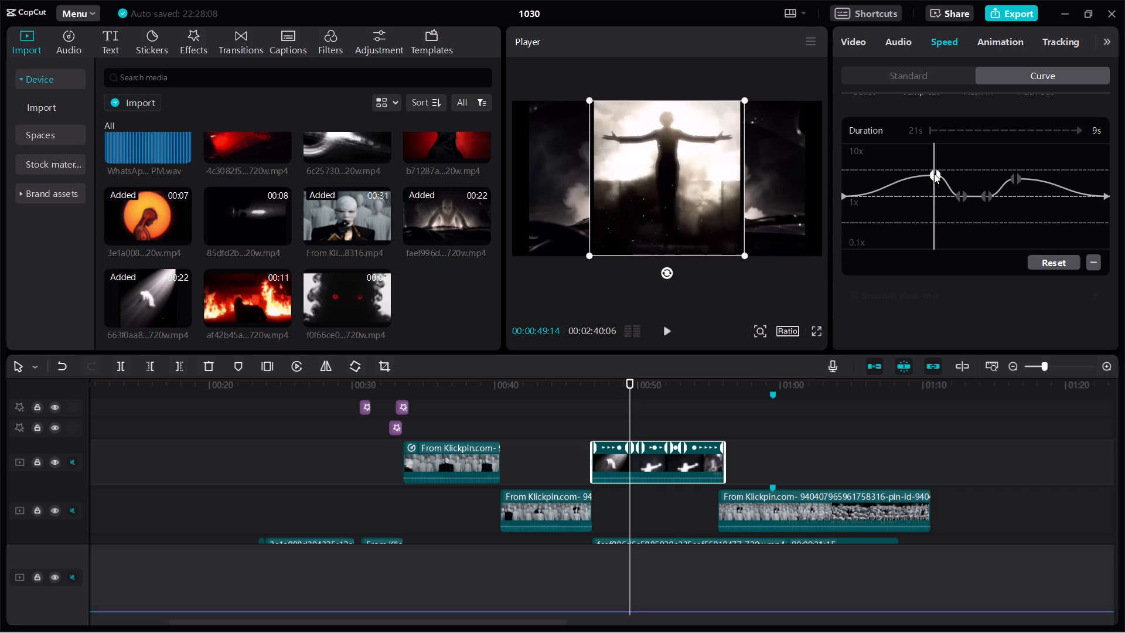
{"action": "left_click_drag", "start_coordinate": [934, 173], "coordinate": [934, 178]}
{"action": "left_click", "coordinate": [934, 173]}
{"action": "left_click_drag", "start_coordinate": [938, 174], "coordinate": [938, 176]}
{"action": "left_click_drag", "start_coordinate": [938, 176], "coordinate": [938, 181]}
{"action": "left_click_drag", "start_coordinate": [929, 172], "coordinate": [929, 174]}
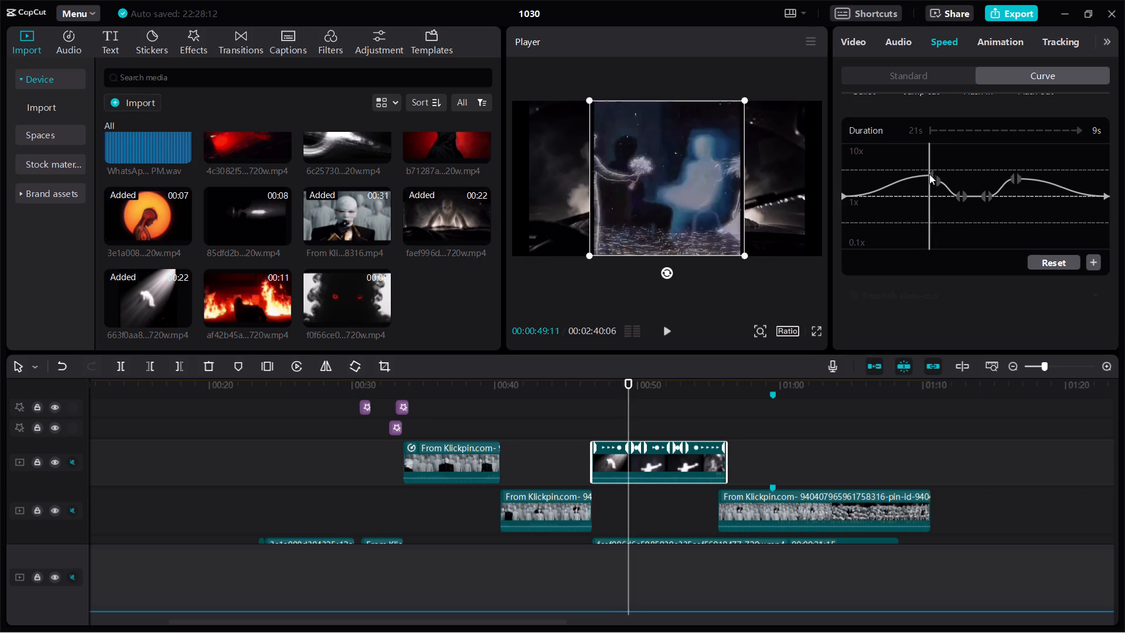
{"action": "left_click_drag", "start_coordinate": [929, 174], "coordinate": [930, 179]}
{"action": "left_click_drag", "start_coordinate": [934, 174], "coordinate": [936, 180]}
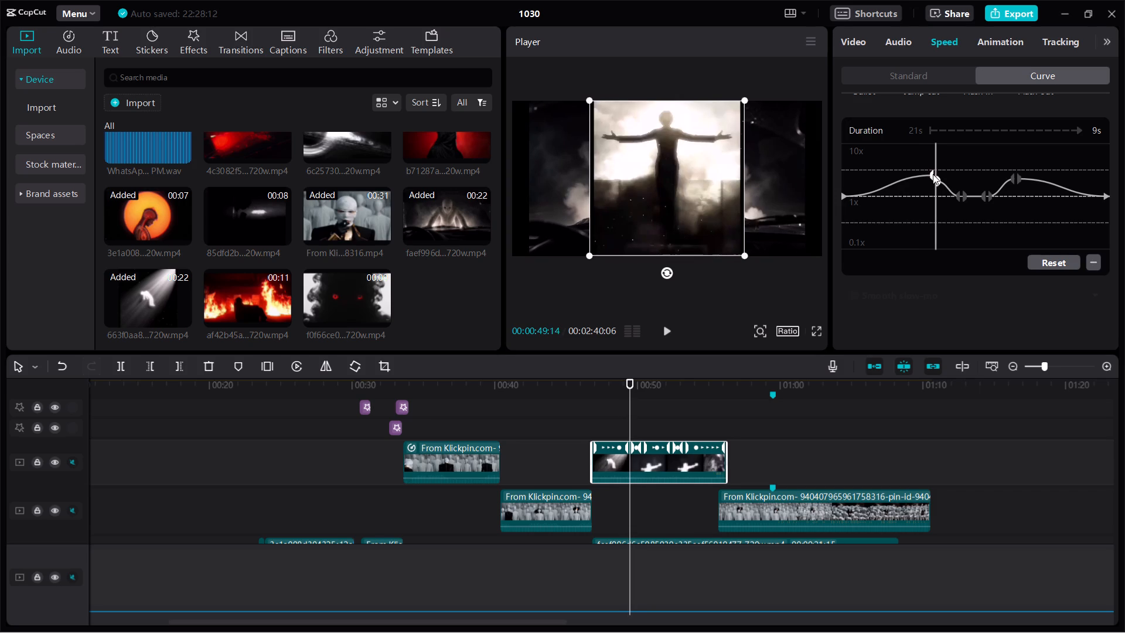
{"action": "left_click_drag", "start_coordinate": [933, 174], "coordinate": [932, 181]}
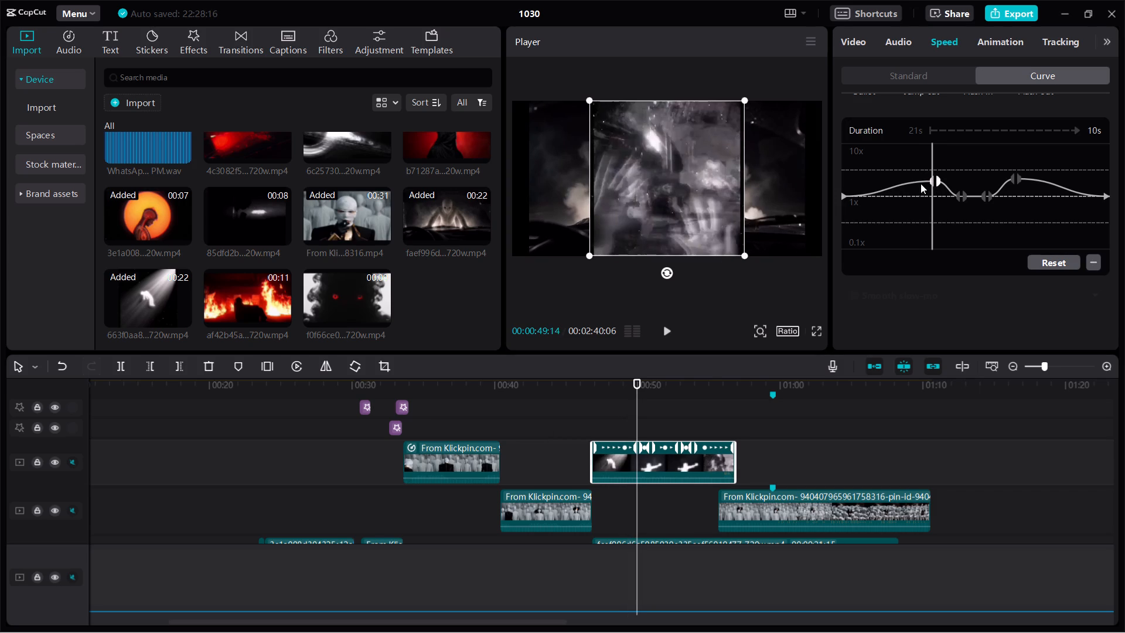
Preview the light-beam clip from its start and trim its end back to where the following mannequin-crowd clip begins.
{"action": "left_click", "coordinate": [595, 386]}
{"action": "key", "text": "space"}
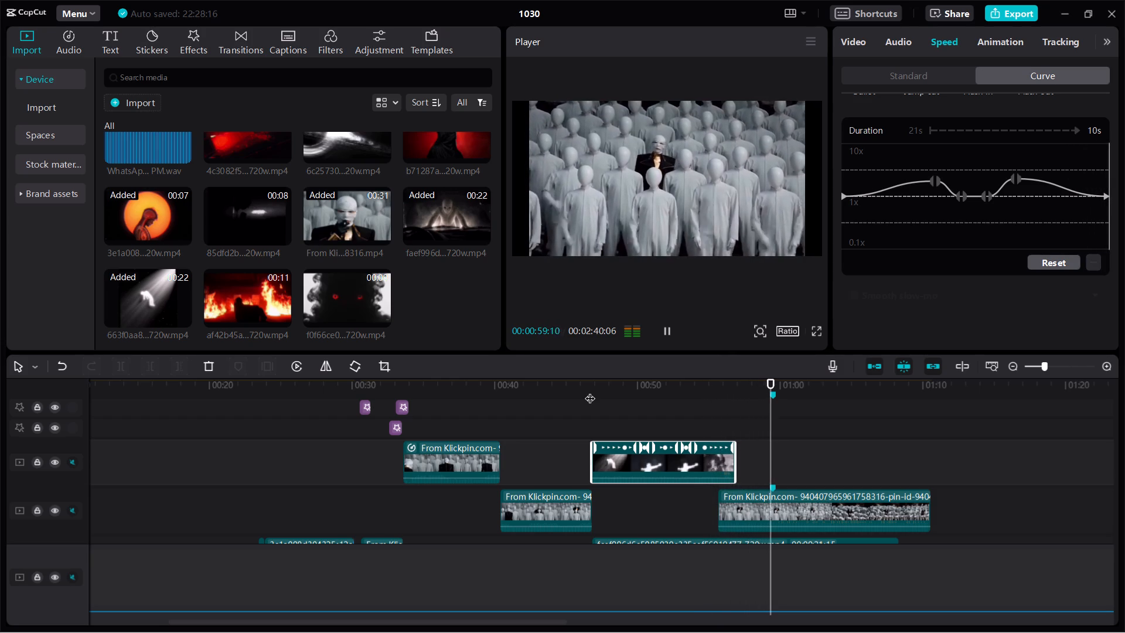
{"action": "key", "text": "space"}
{"action": "left_click_drag", "start_coordinate": [734, 467], "coordinate": [720, 469]}
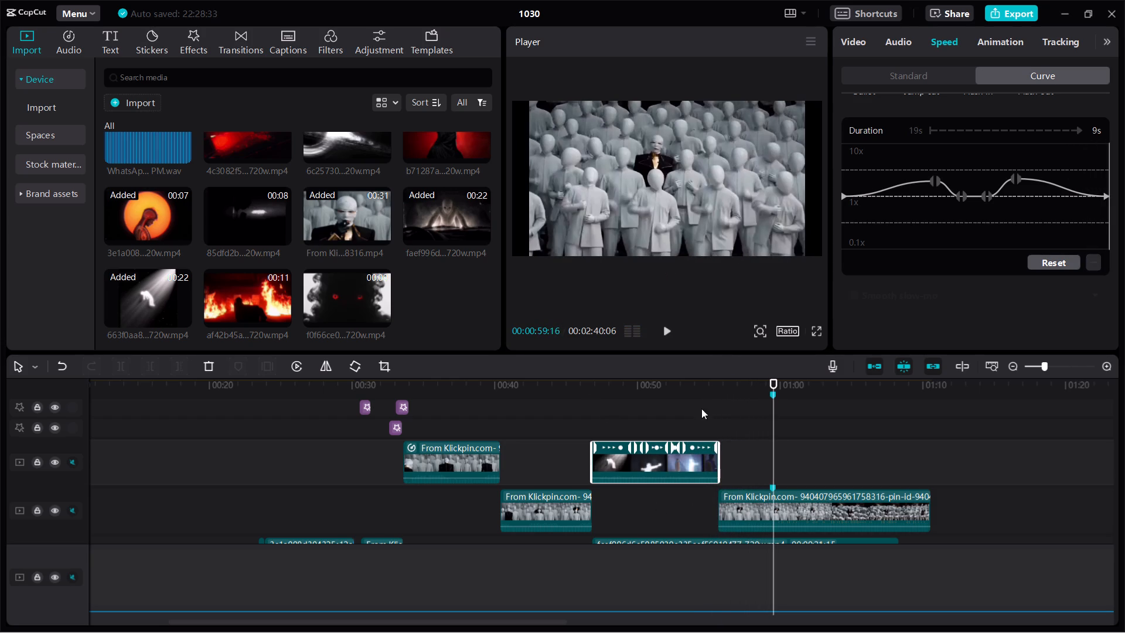
Play back from the end of the trimmed light-beam clip through the mannequin-crowd clip and past its end.
{"action": "left_click_drag", "start_coordinate": [701, 400], "coordinate": [703, 395]}
{"action": "key", "text": "space"}
{"action": "left_click", "coordinate": [703, 393]}
{"action": "key", "text": "space"}
{"action": "key", "text": "space"}
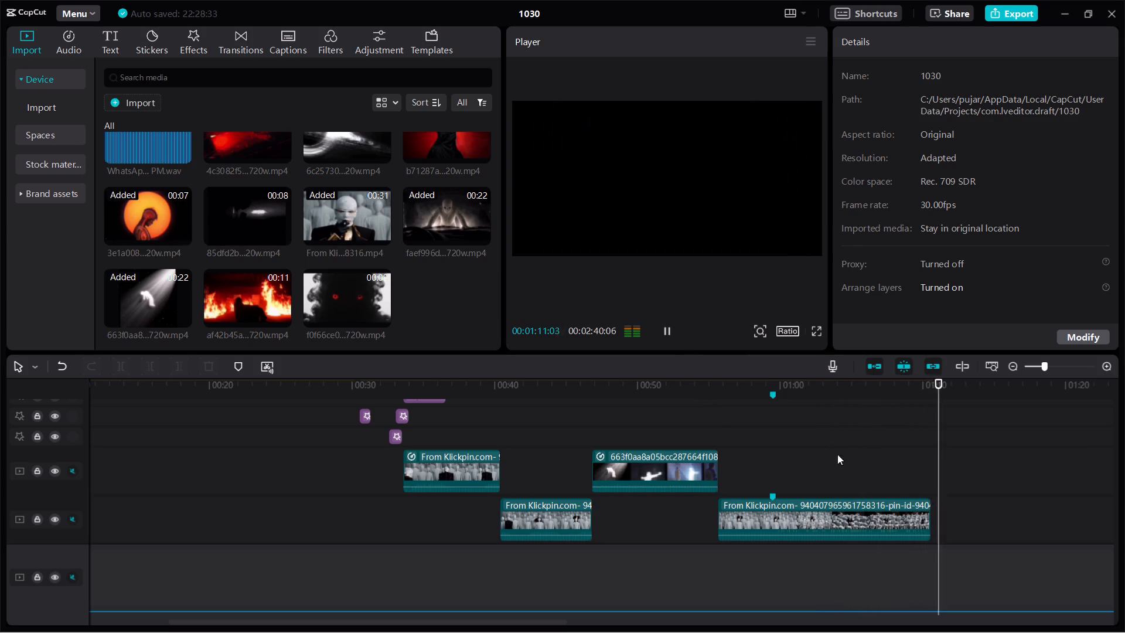
{"action": "key", "text": "space"}
{"action": "scroll", "coordinate": [916, 452], "scroll_direction": "down", "scroll_amount": 2}
{"action": "key", "text": "space"}
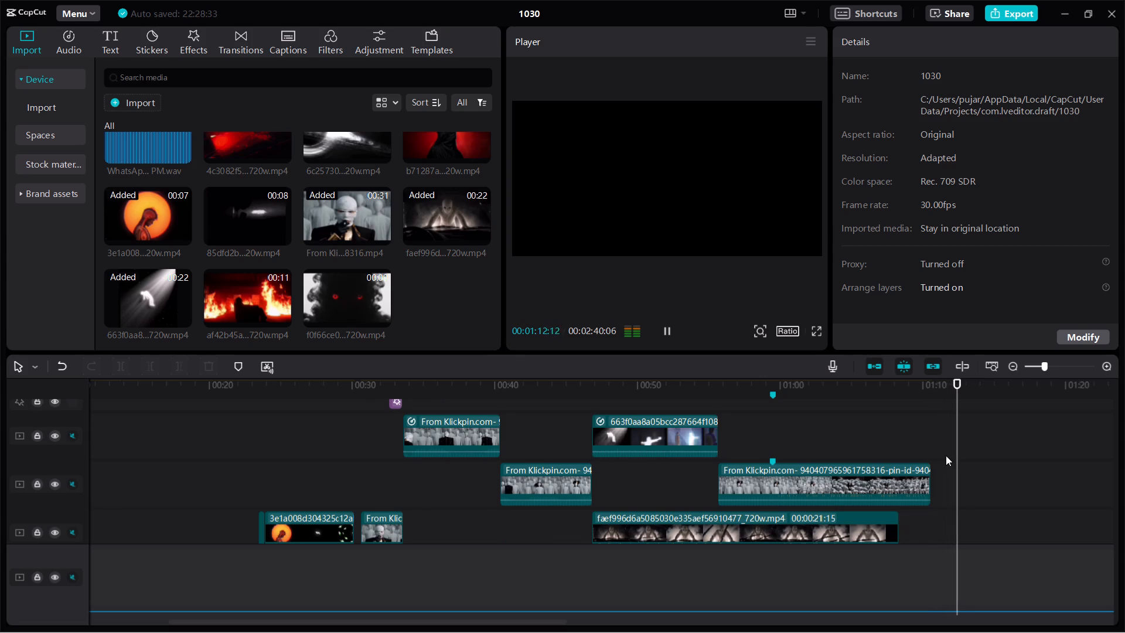
{"action": "key", "text": "space"}
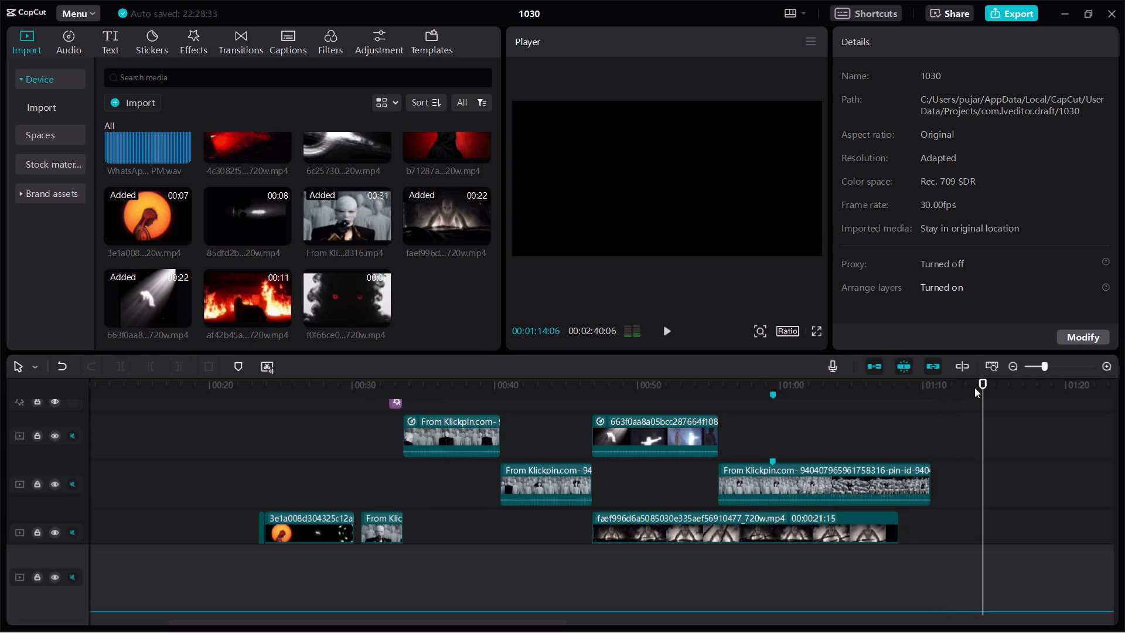
Replay the middle of the last mannequin-crowd clip and the passage leading over its beat marker.
{"action": "left_click", "coordinate": [974, 387]}
{"action": "left_click", "coordinate": [827, 392]}
{"action": "key", "text": "space"}
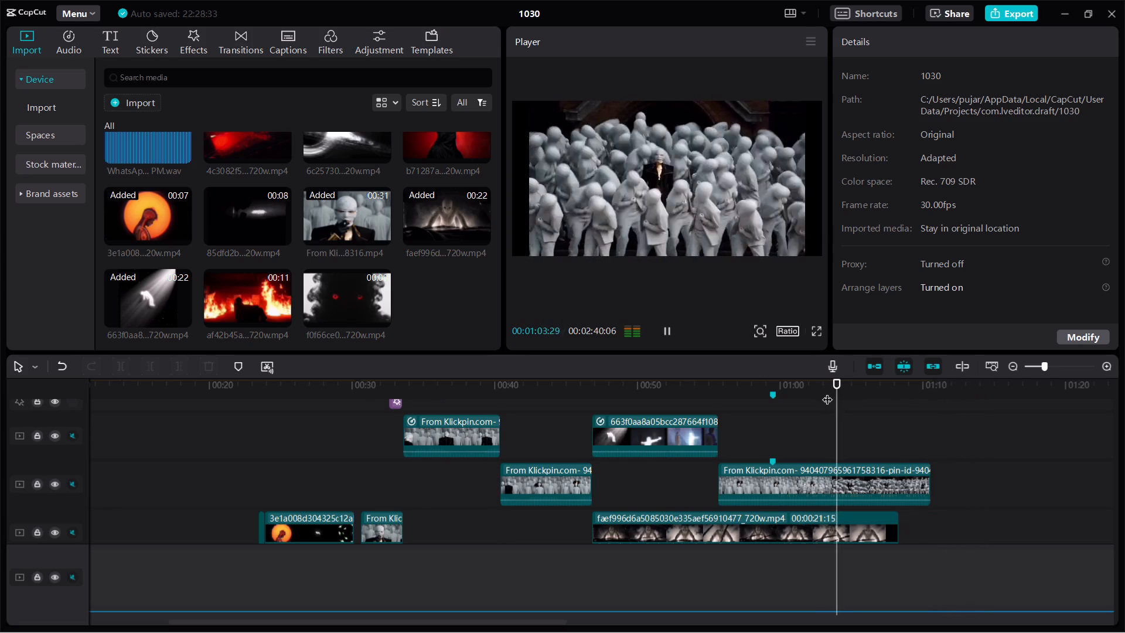
{"action": "key", "text": "space"}
{"action": "left_click", "coordinate": [772, 384]}
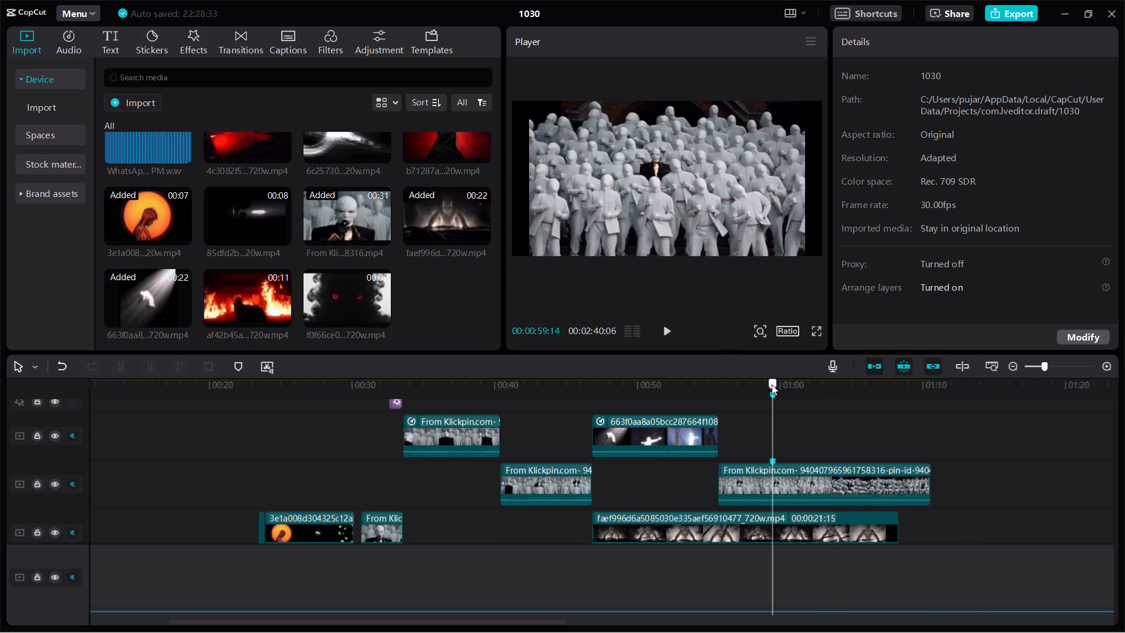
{"action": "left_click", "coordinate": [742, 391]}
{"action": "key", "text": "space"}
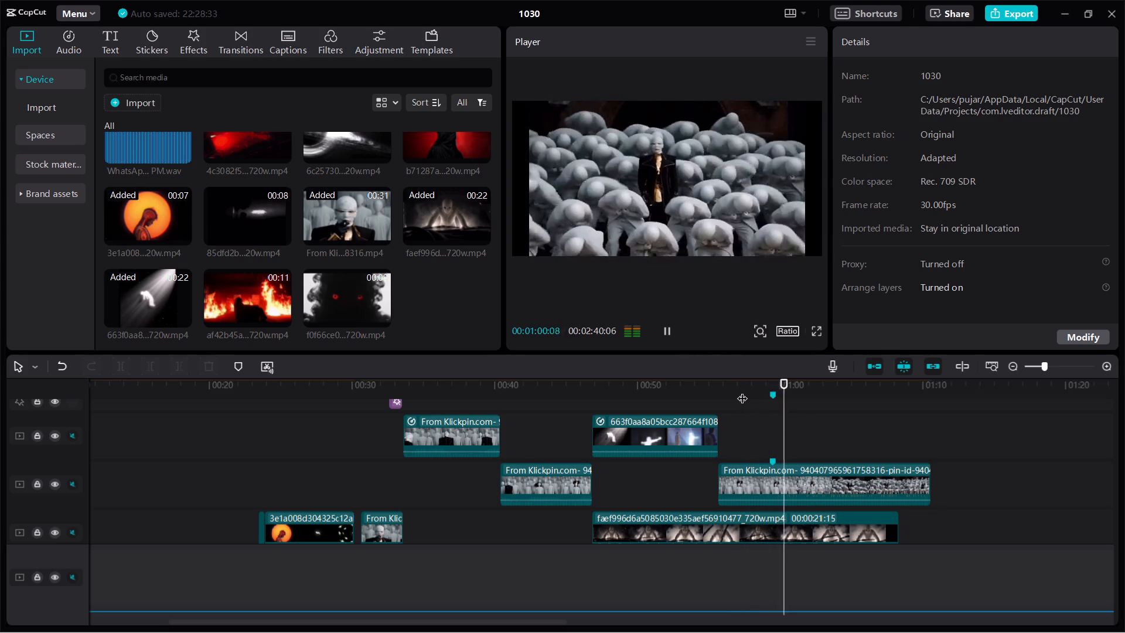
{"action": "key", "text": "space"}
Apply the Flash in speed curve to the last mannequin-crowd clip and lower its first two points to 1x.
{"action": "left_click", "coordinate": [807, 465]}
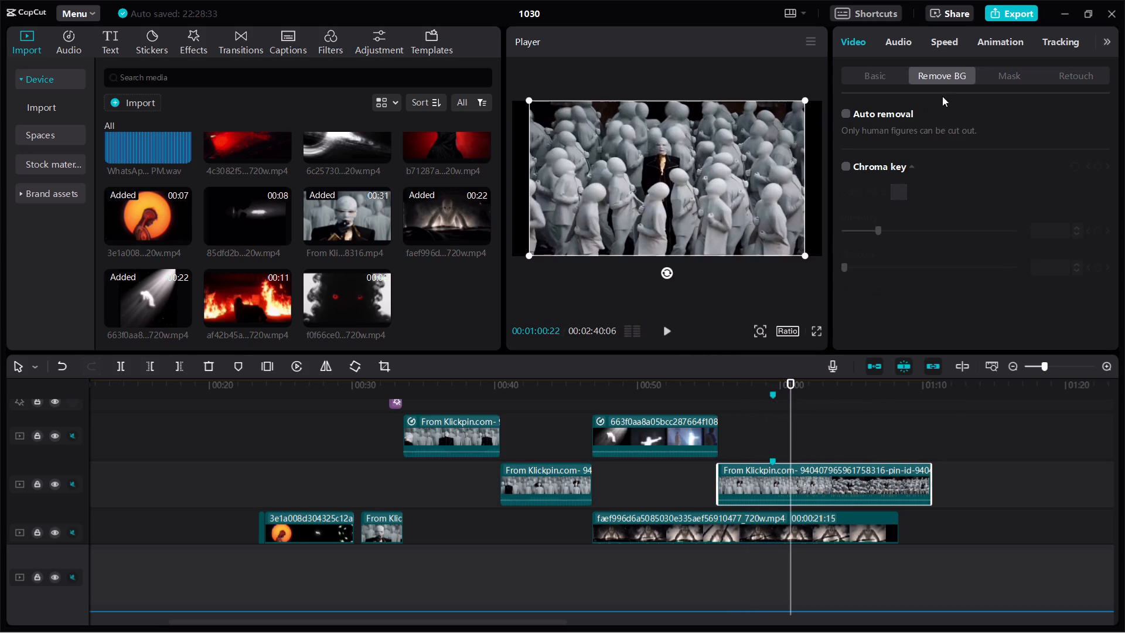
{"action": "left_click", "coordinate": [912, 43]}
{"action": "left_click", "coordinate": [932, 42]}
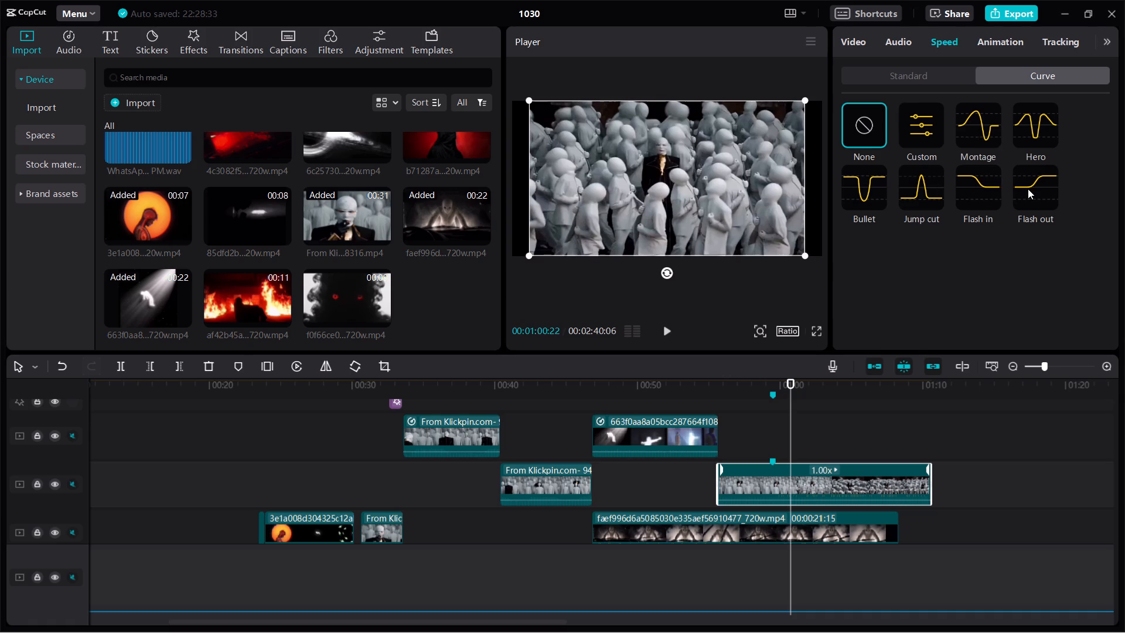
{"action": "left_click", "coordinate": [990, 183]}
{"action": "left_click_drag", "start_coordinate": [949, 298], "coordinate": [949, 316]}
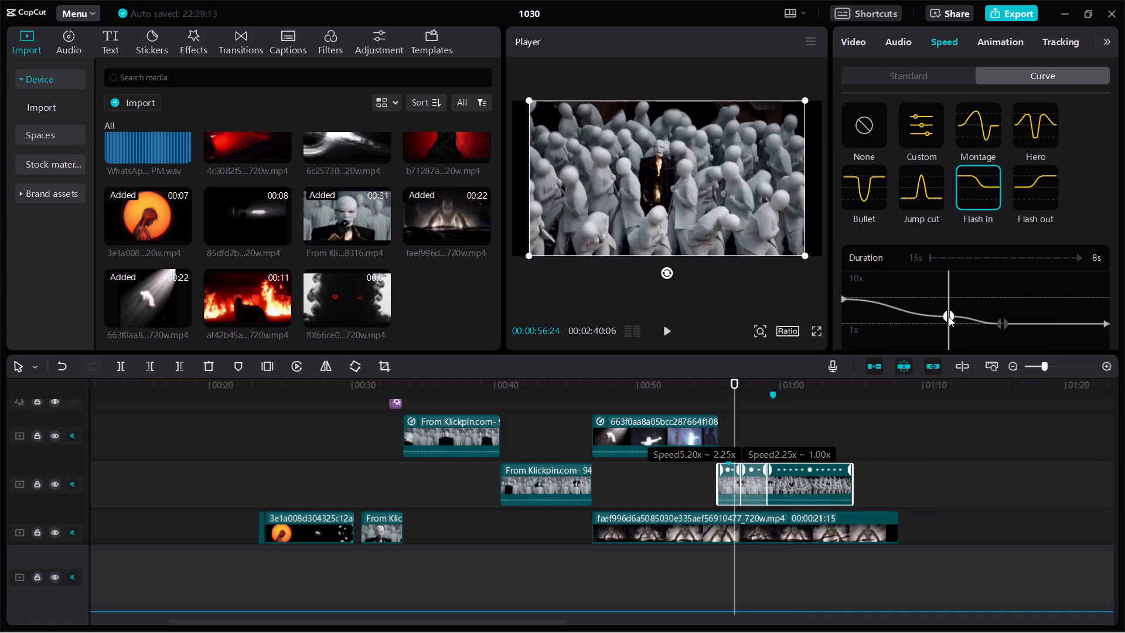
{"action": "left_click_drag", "start_coordinate": [949, 316], "coordinate": [947, 327]}
{"action": "left_click_drag", "start_coordinate": [842, 299], "coordinate": [841, 322]}
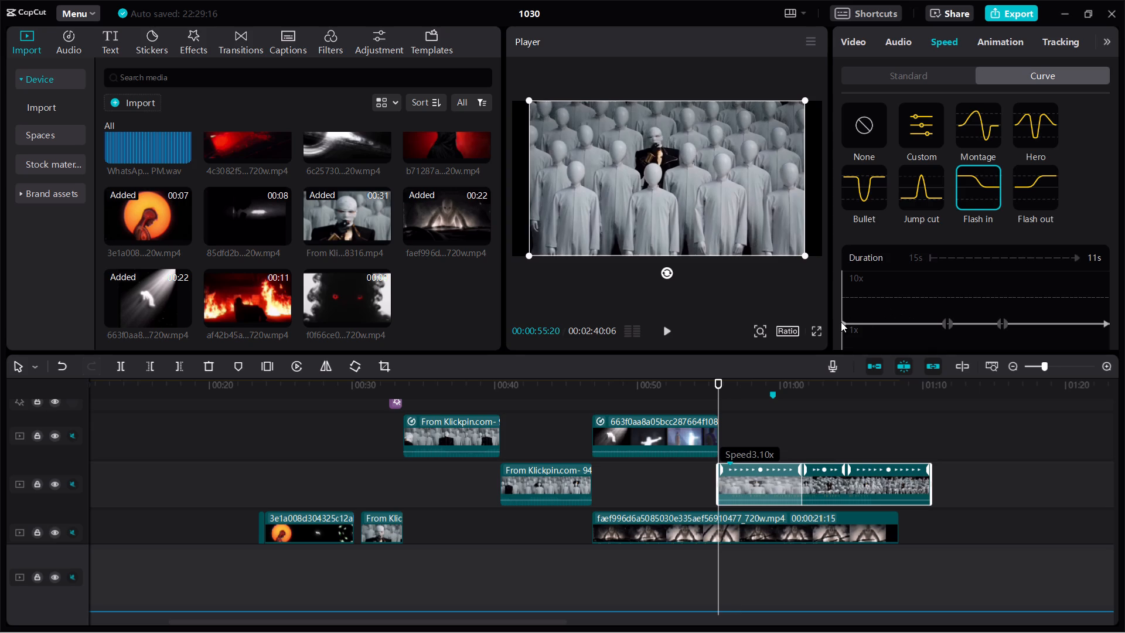
{"action": "left_click_drag", "start_coordinate": [841, 322], "coordinate": [841, 321]}
Lower the third point of the crowd clip's Flash in curve slightly below 1x, making the clip about 15 s.
{"action": "scroll", "coordinate": [932, 320], "scroll_direction": "down", "scroll_amount": 3}
{"action": "left_click_drag", "start_coordinate": [1003, 192], "coordinate": [1002, 210]}
{"action": "left_click_drag", "start_coordinate": [1103, 193], "coordinate": [1105, 207]}
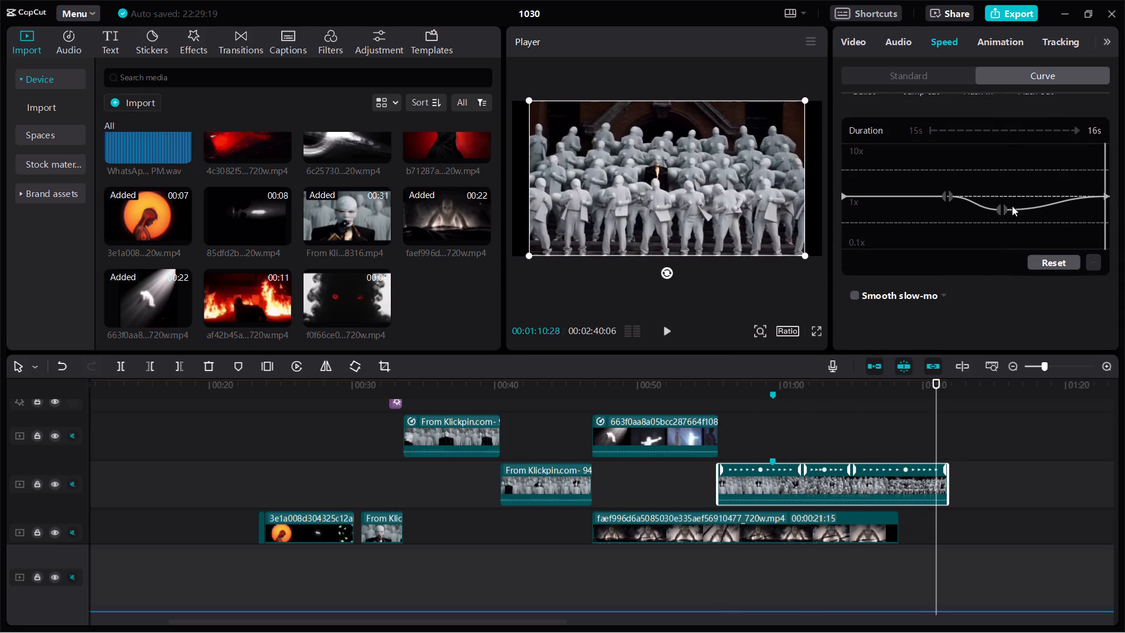
{"action": "left_click_drag", "start_coordinate": [1003, 213], "coordinate": [1003, 210]}
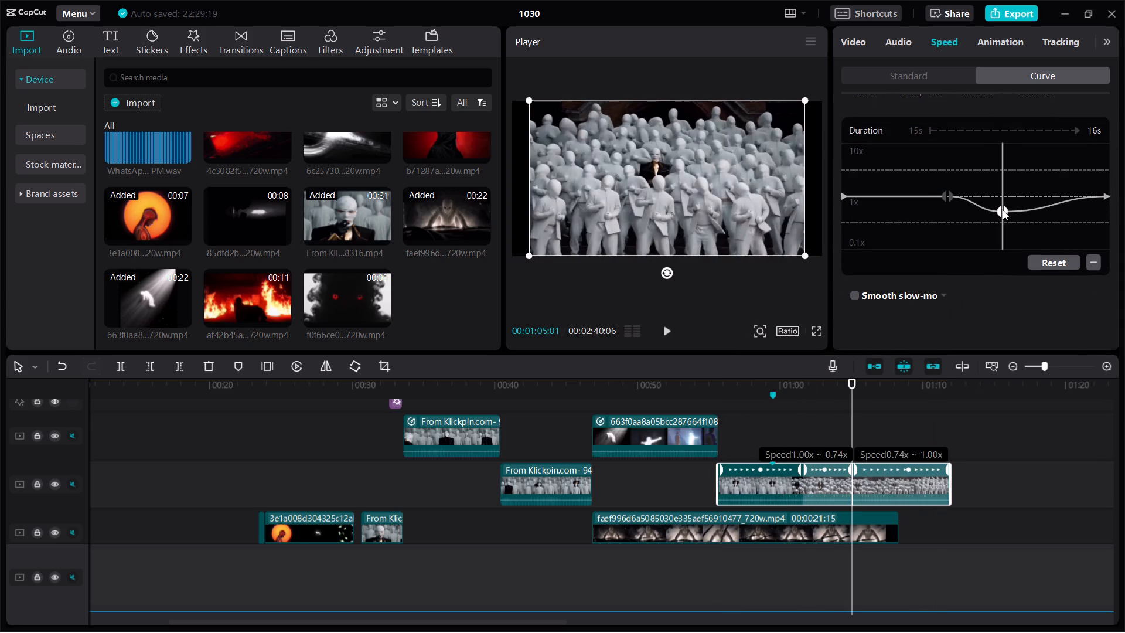
{"action": "left_click_drag", "start_coordinate": [1003, 210], "coordinate": [1001, 203]}
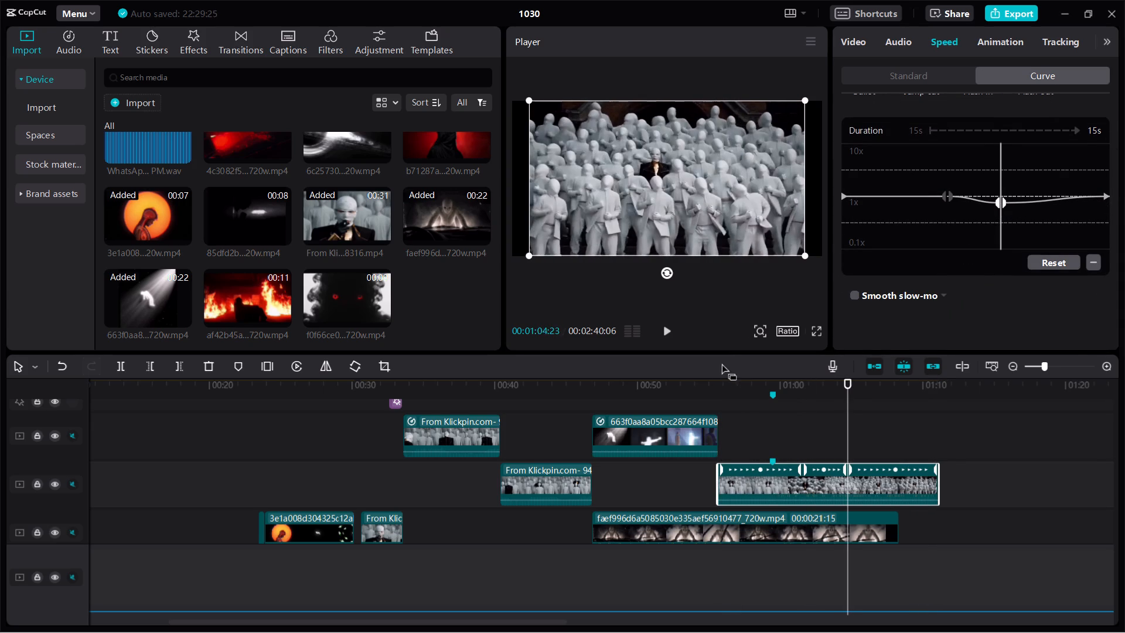
Play back the speed-ramped crowd clip from near its start to past its end and check the frames there.
{"action": "left_click", "coordinate": [730, 396]}
{"action": "key", "text": "space"}
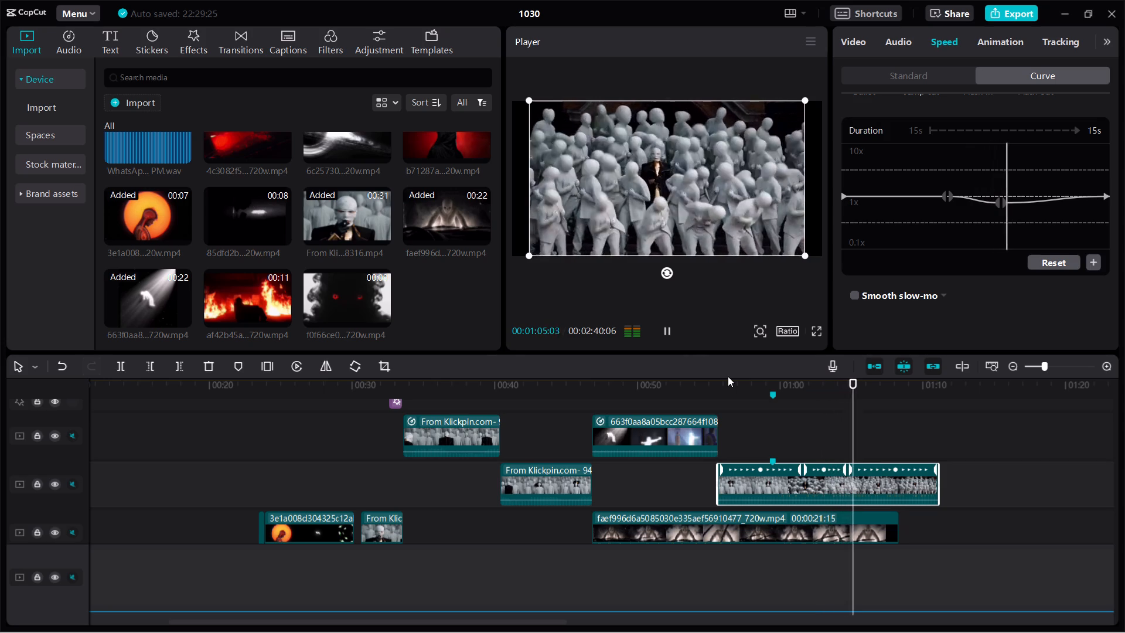
{"action": "key", "text": "space"}
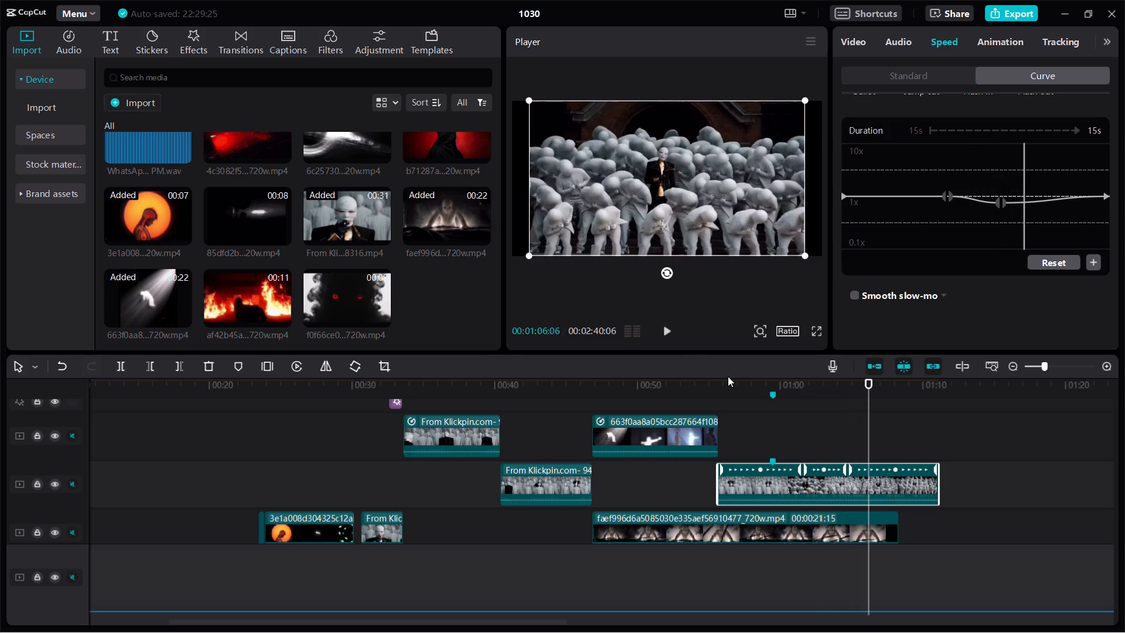
{"action": "key", "text": "space"}
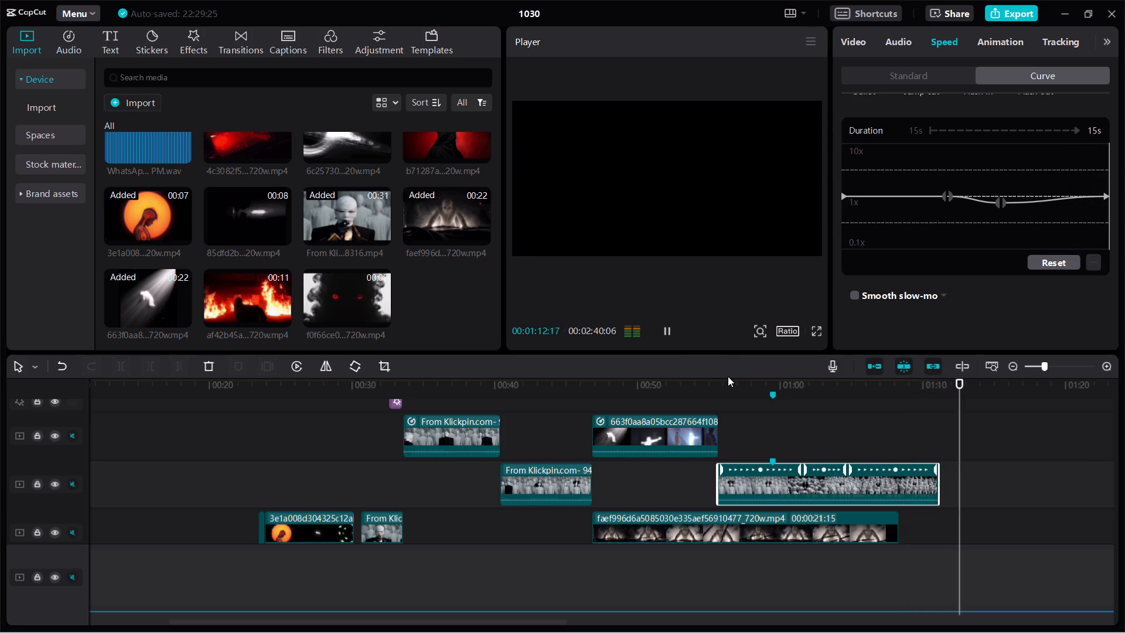
{"action": "key", "text": "space"}
{"action": "key", "text": "Left"}
{"action": "key", "text": "Left"}
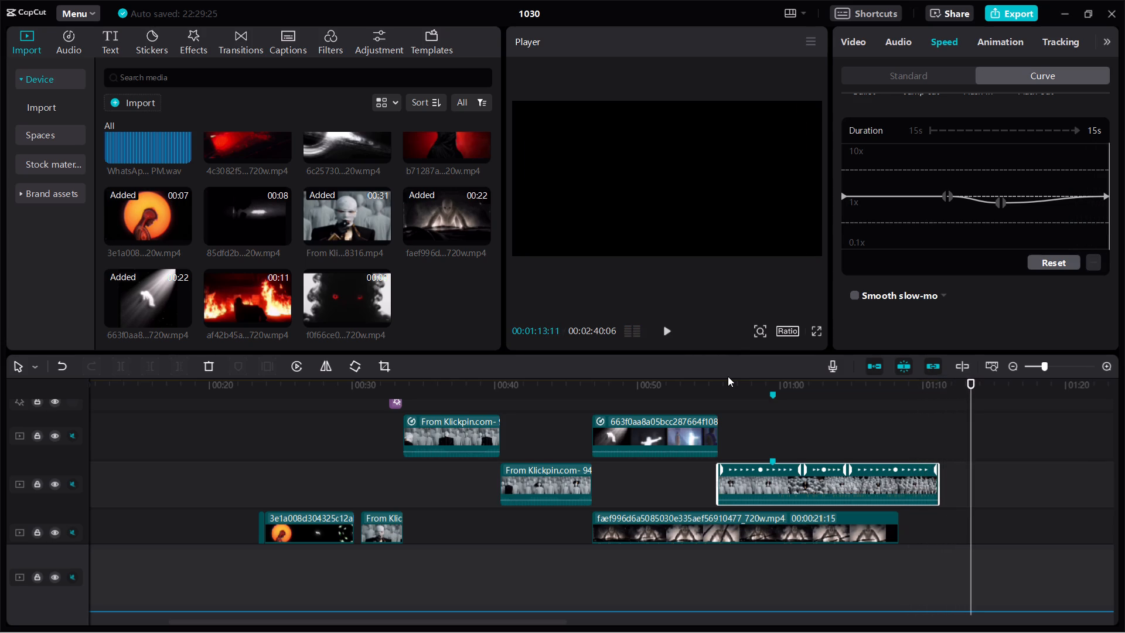
{"action": "key", "text": "Left"}
{"action": "key", "text": "Left"}
{"action": "key", "text": "Left"}
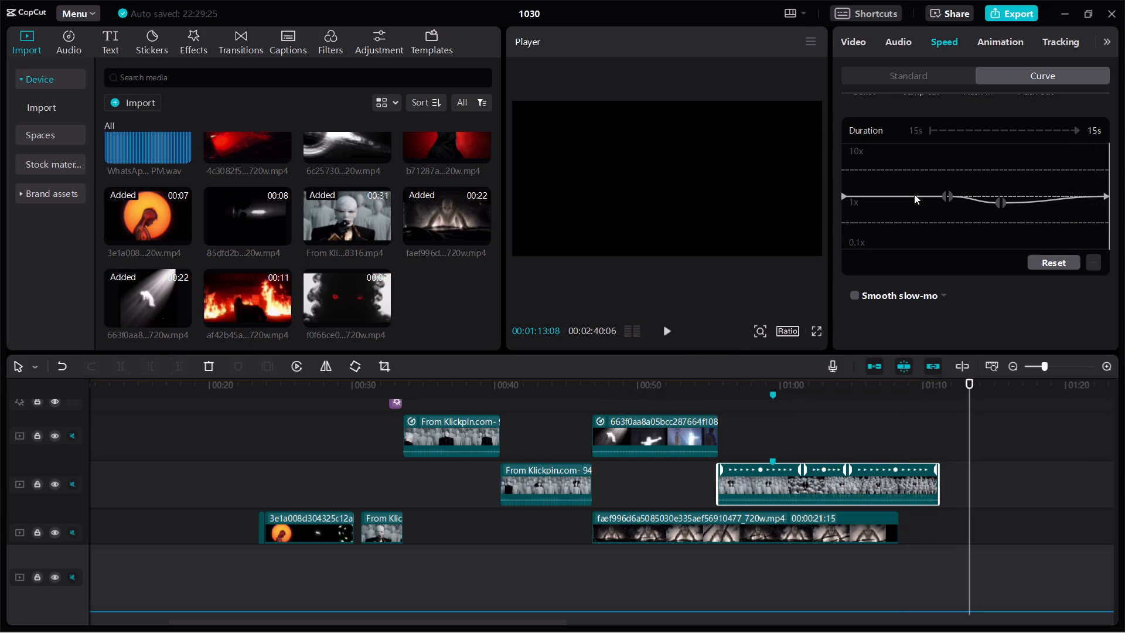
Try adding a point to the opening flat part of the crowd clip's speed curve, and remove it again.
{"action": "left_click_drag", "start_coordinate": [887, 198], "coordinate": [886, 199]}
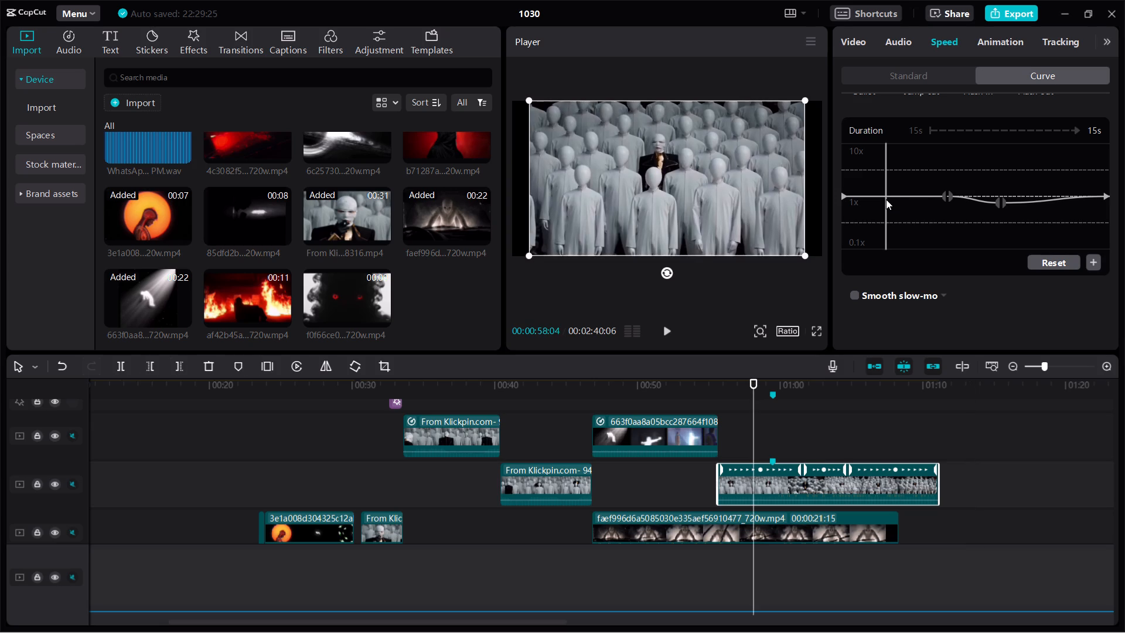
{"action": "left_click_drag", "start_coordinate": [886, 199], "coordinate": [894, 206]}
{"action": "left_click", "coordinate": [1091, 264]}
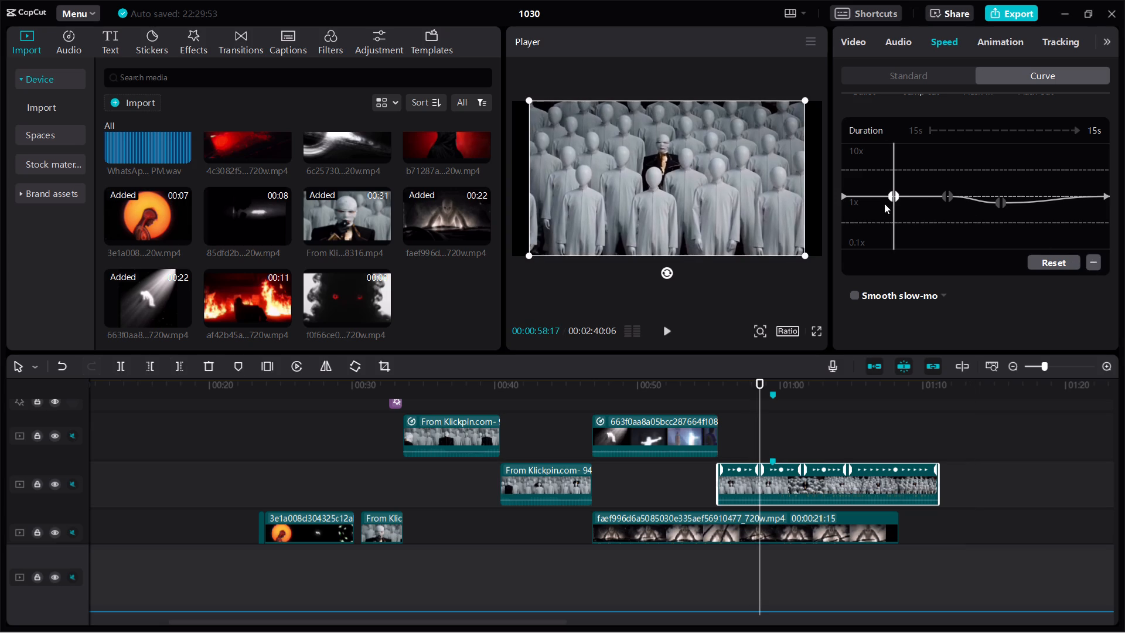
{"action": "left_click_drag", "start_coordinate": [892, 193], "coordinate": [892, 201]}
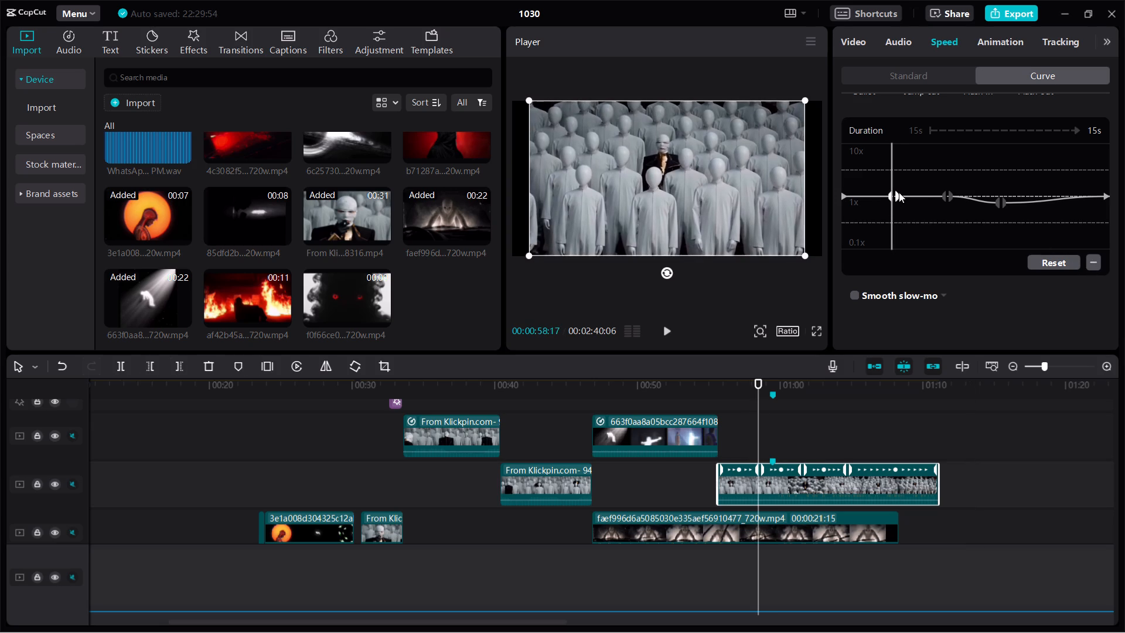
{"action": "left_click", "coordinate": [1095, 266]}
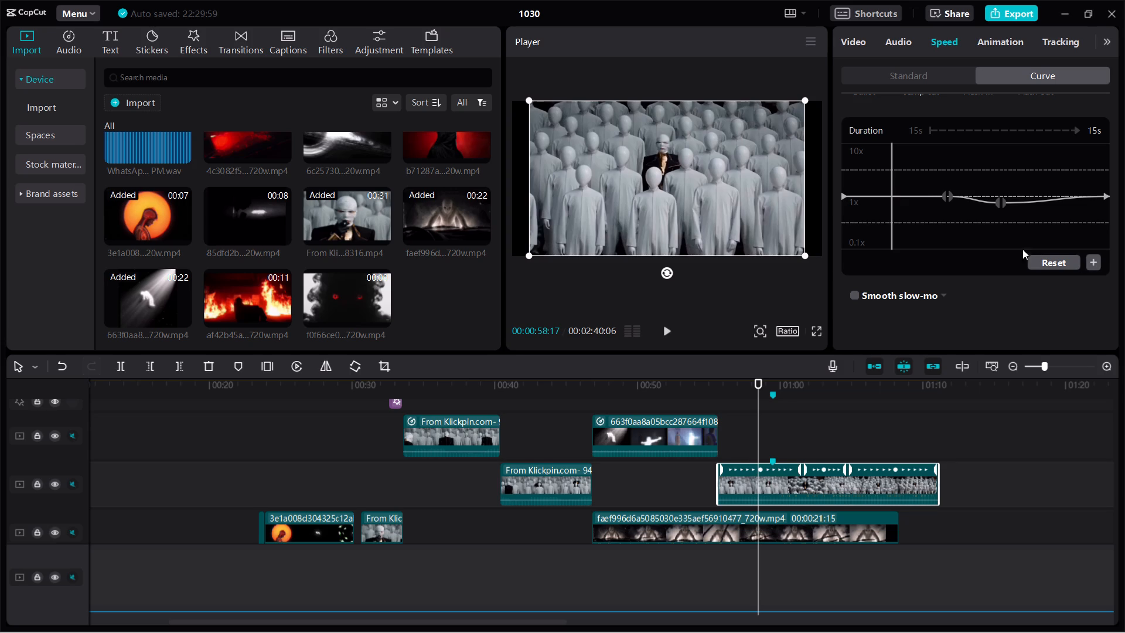
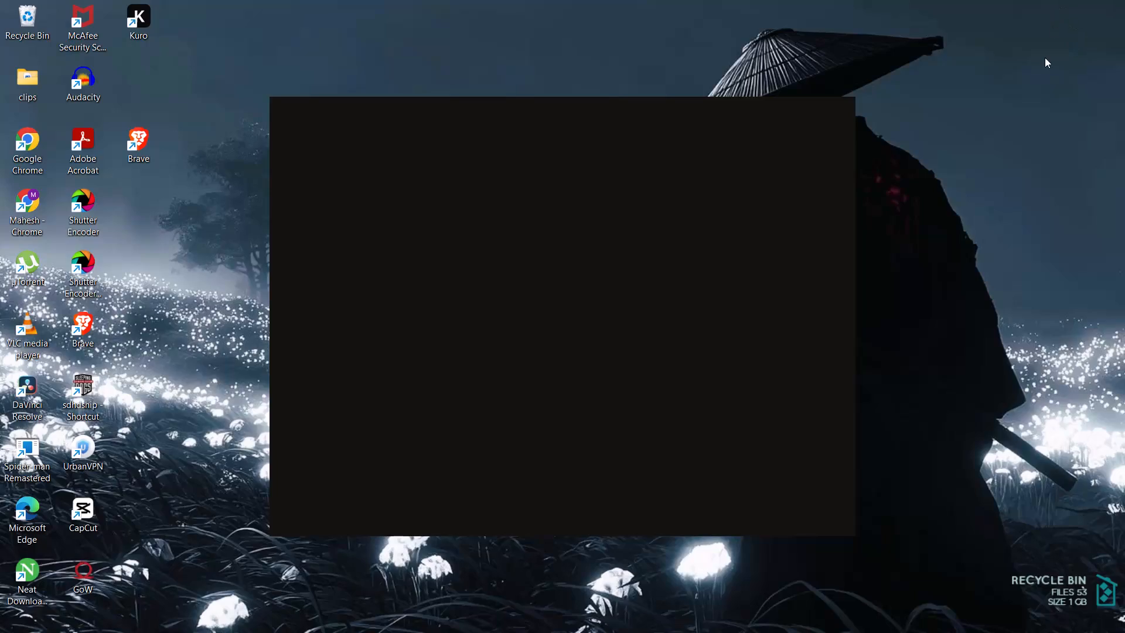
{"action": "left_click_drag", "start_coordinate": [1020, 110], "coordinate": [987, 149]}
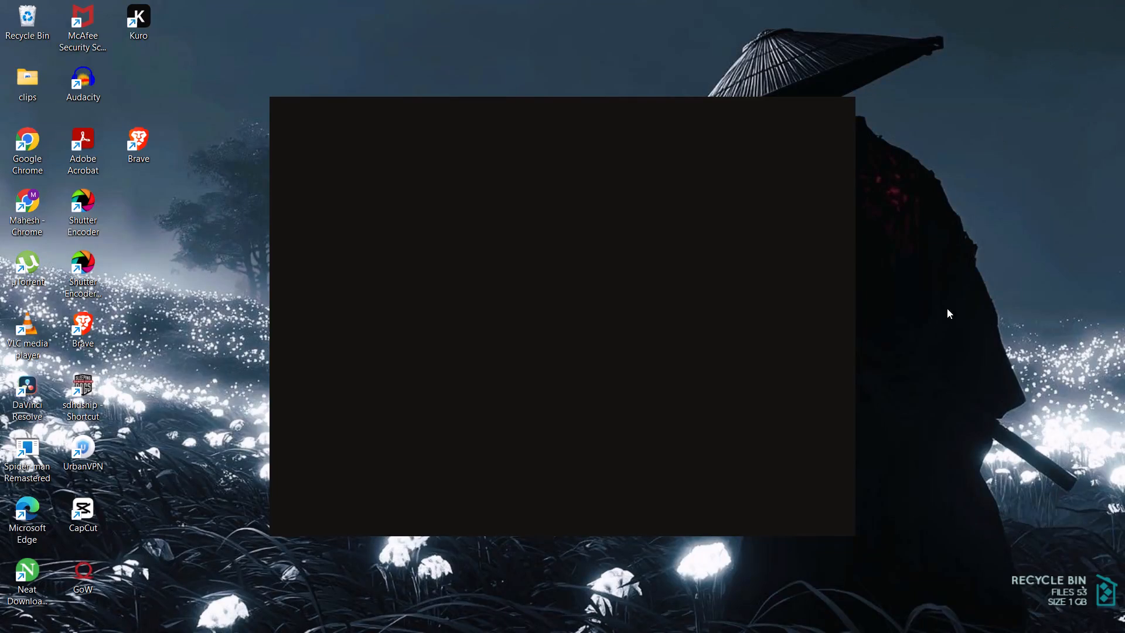